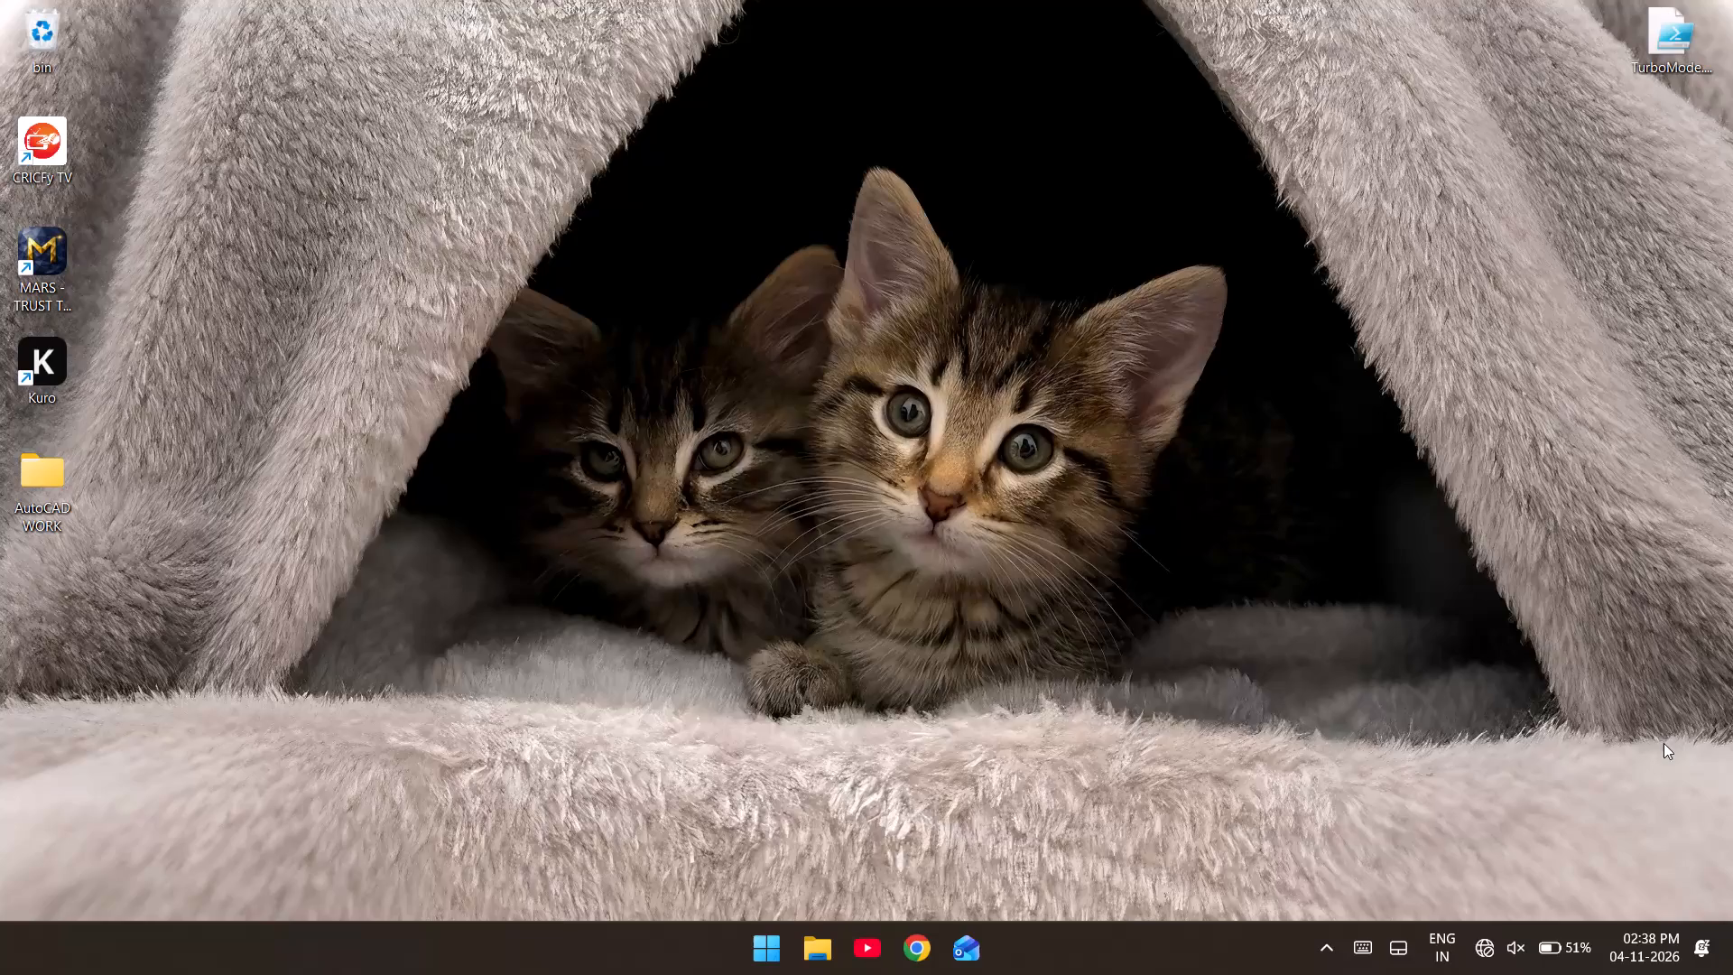
Connect the computer to the "LPU Block-34" Wi-Fi network and dismiss the network list once the login page loads.
left_click(1532, 940)
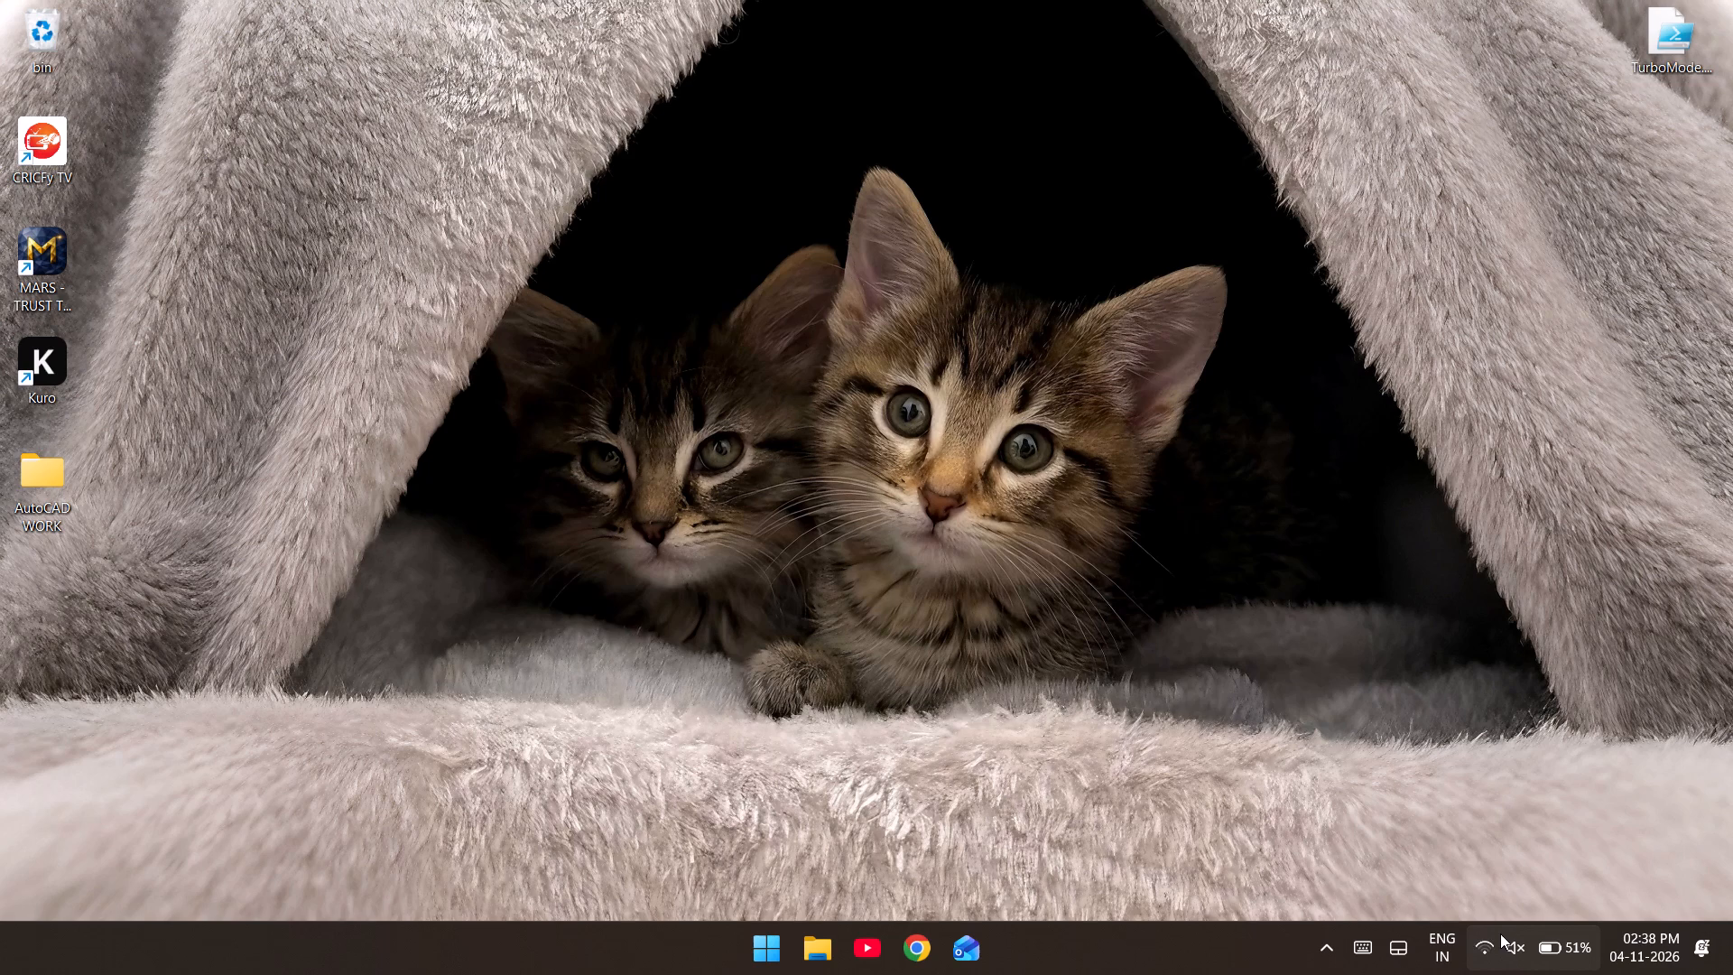
left_click(1500, 933)
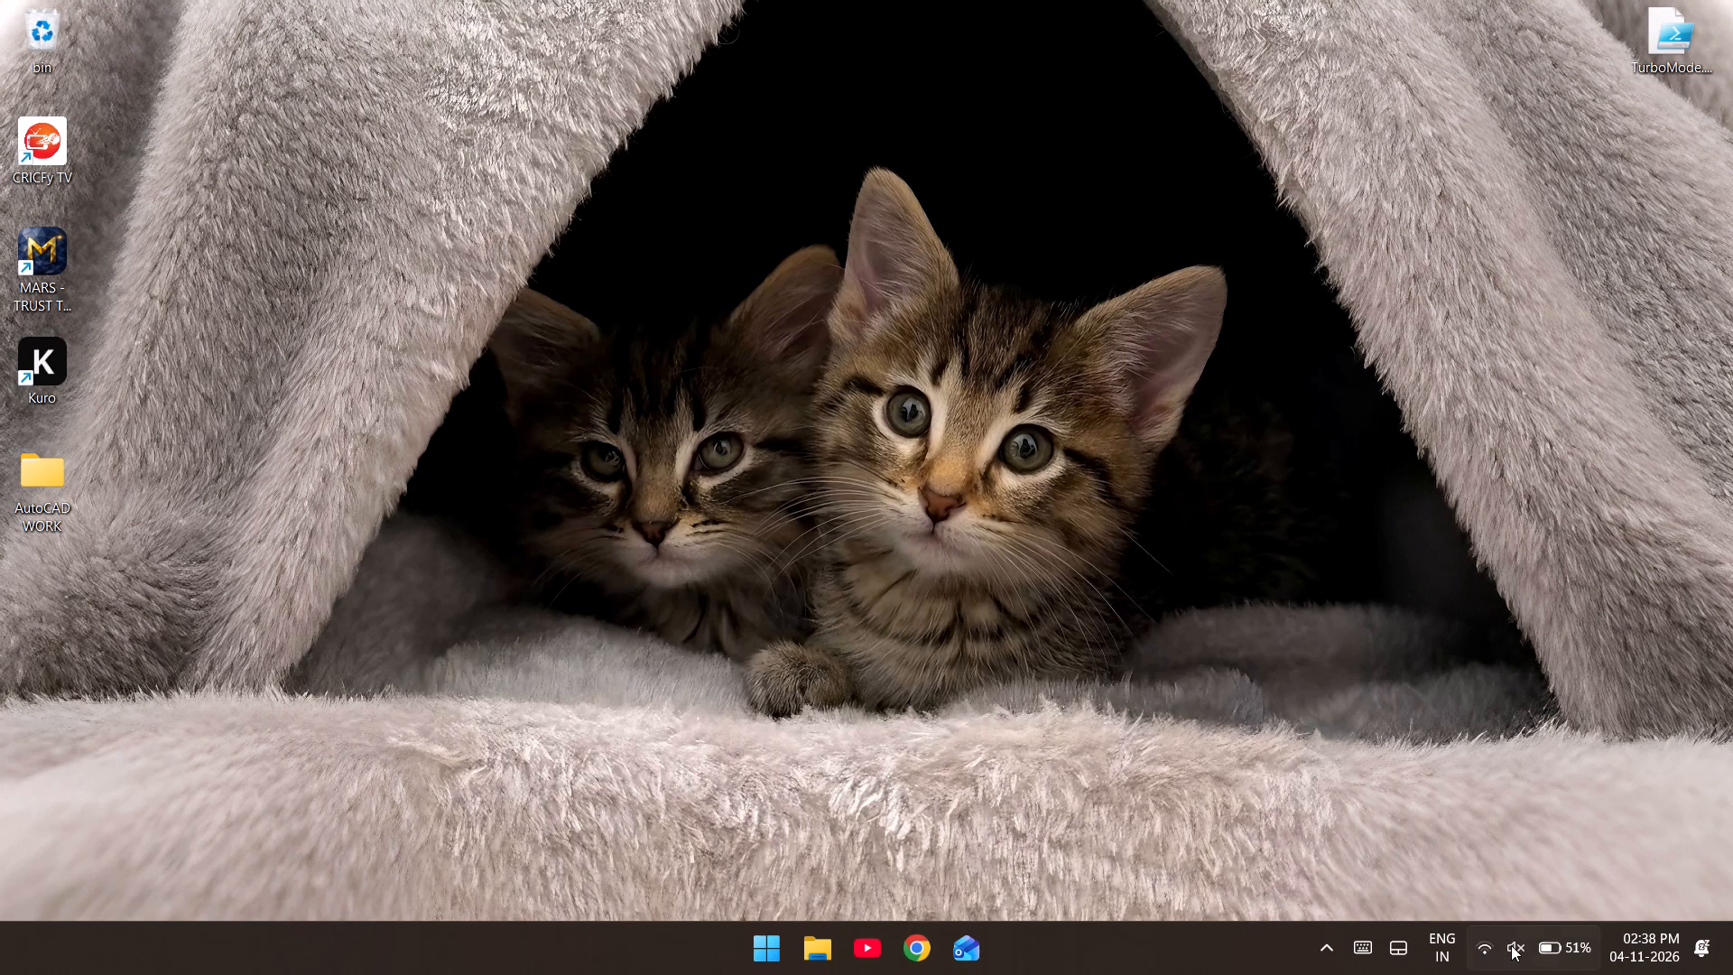
left_click(1511, 945)
left_click(1428, 509)
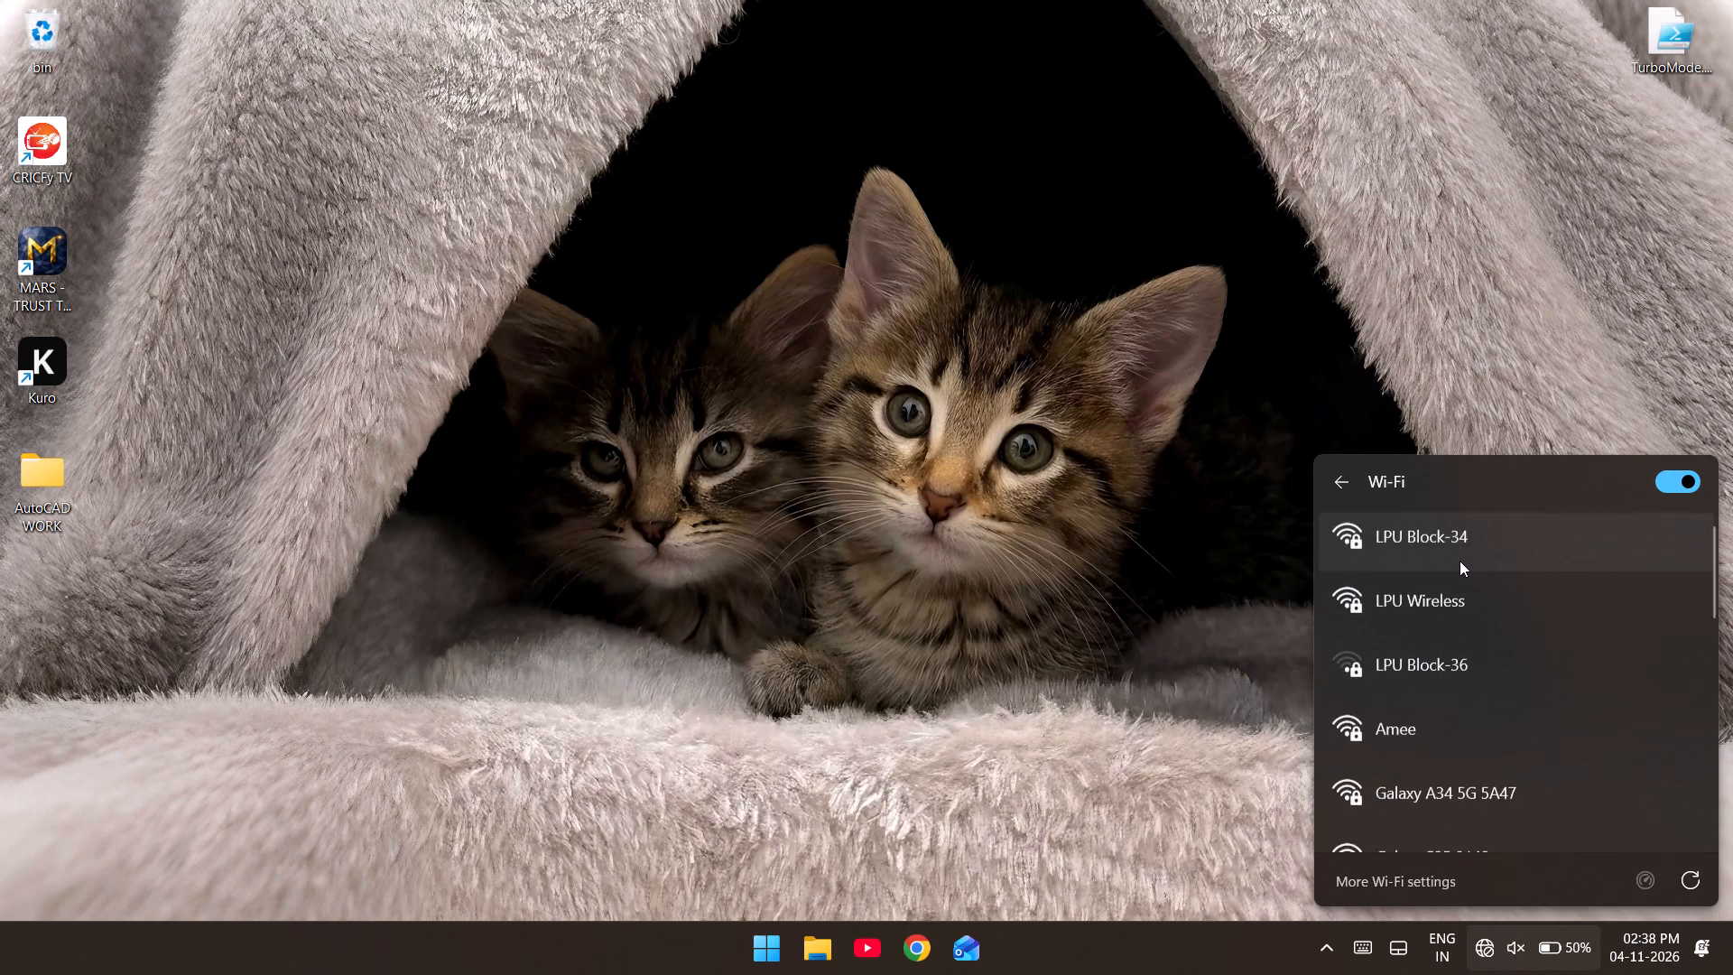
left_click(1460, 562)
left_click_drag(1572, 618, 1525, 595)
left_click(1525, 595)
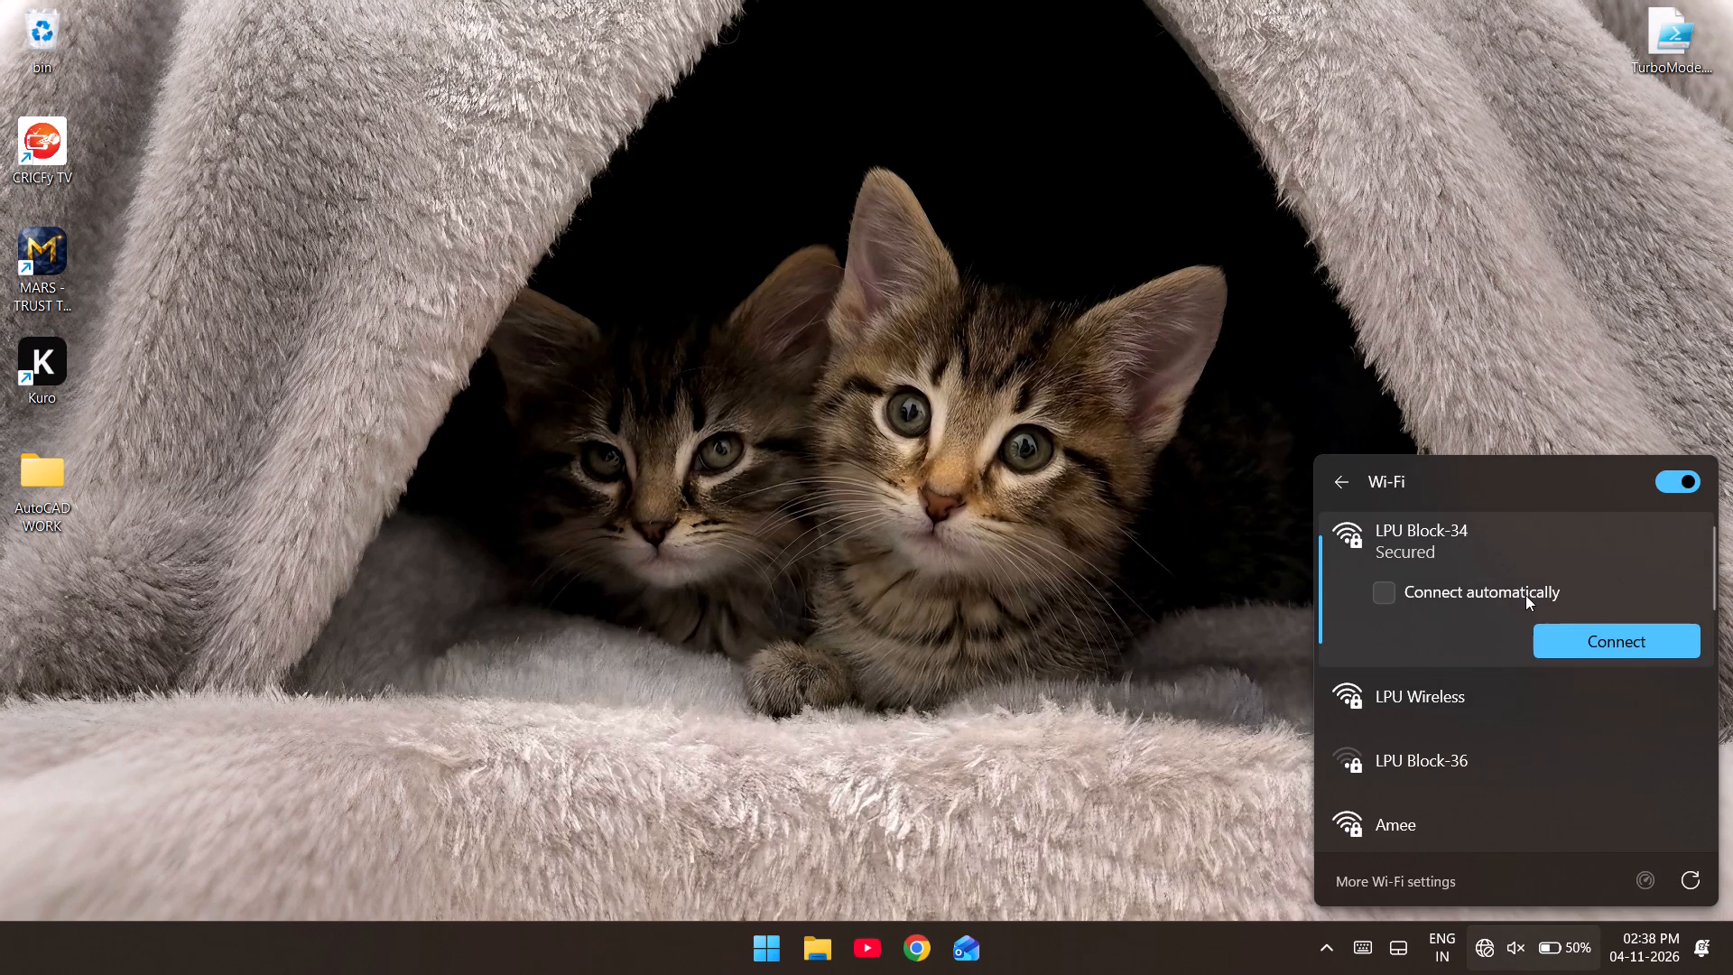
left_click(1608, 640)
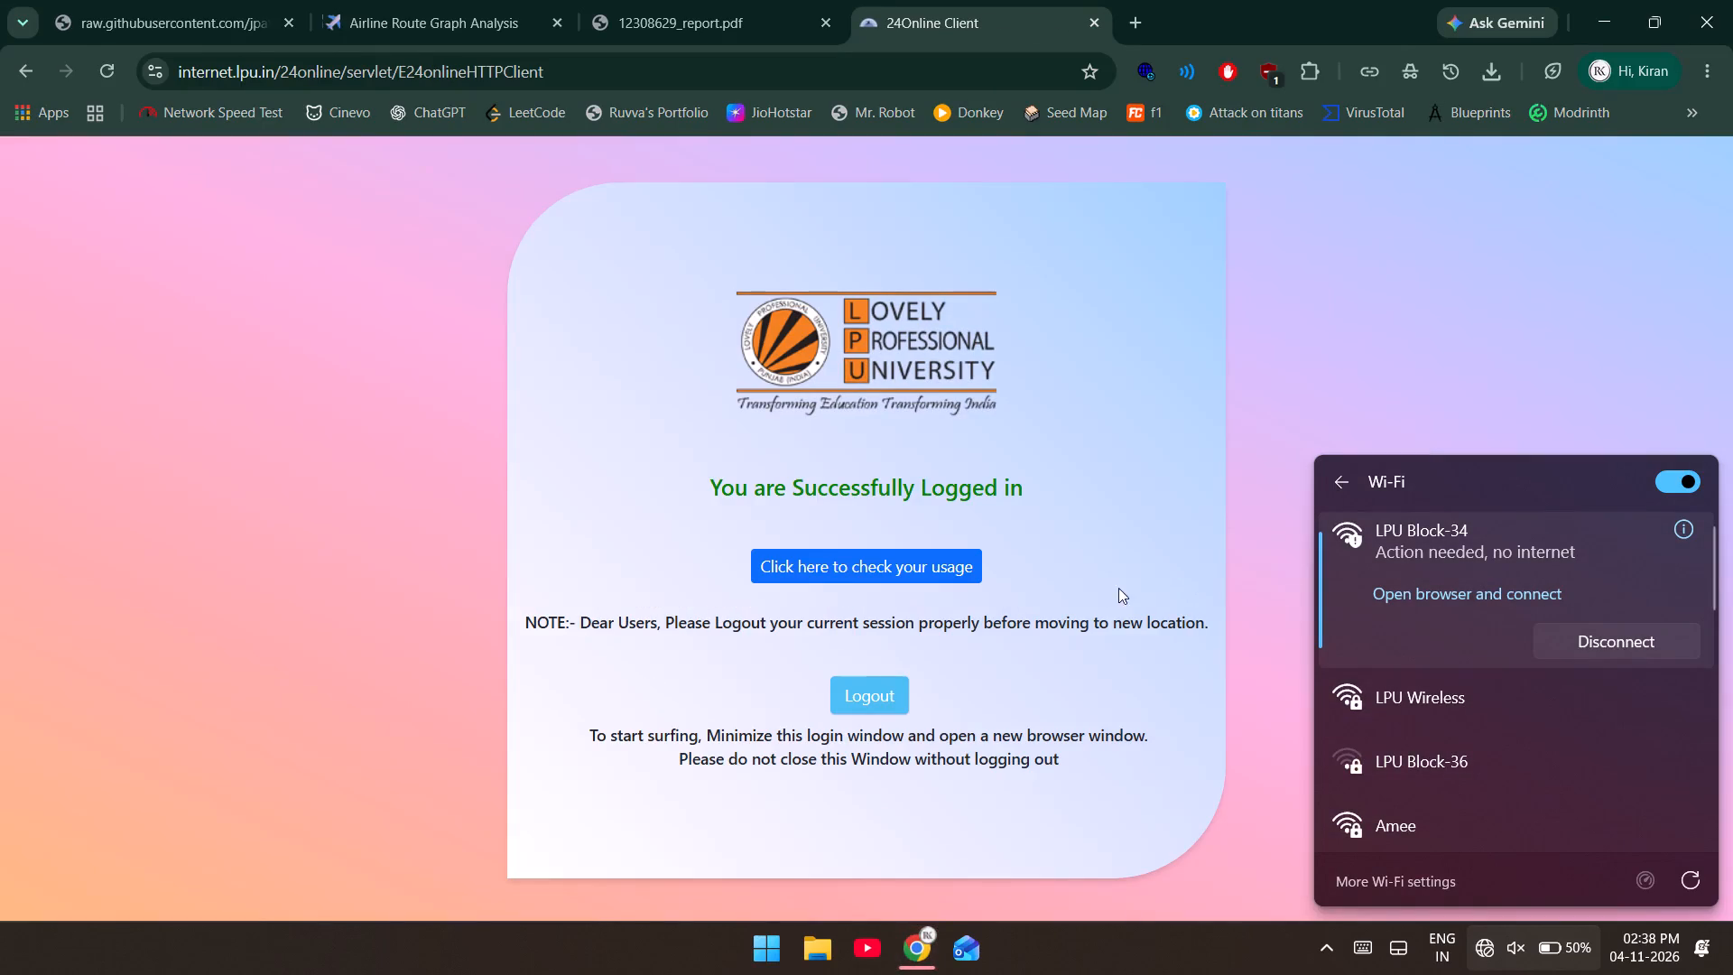
left_click(1112, 556)
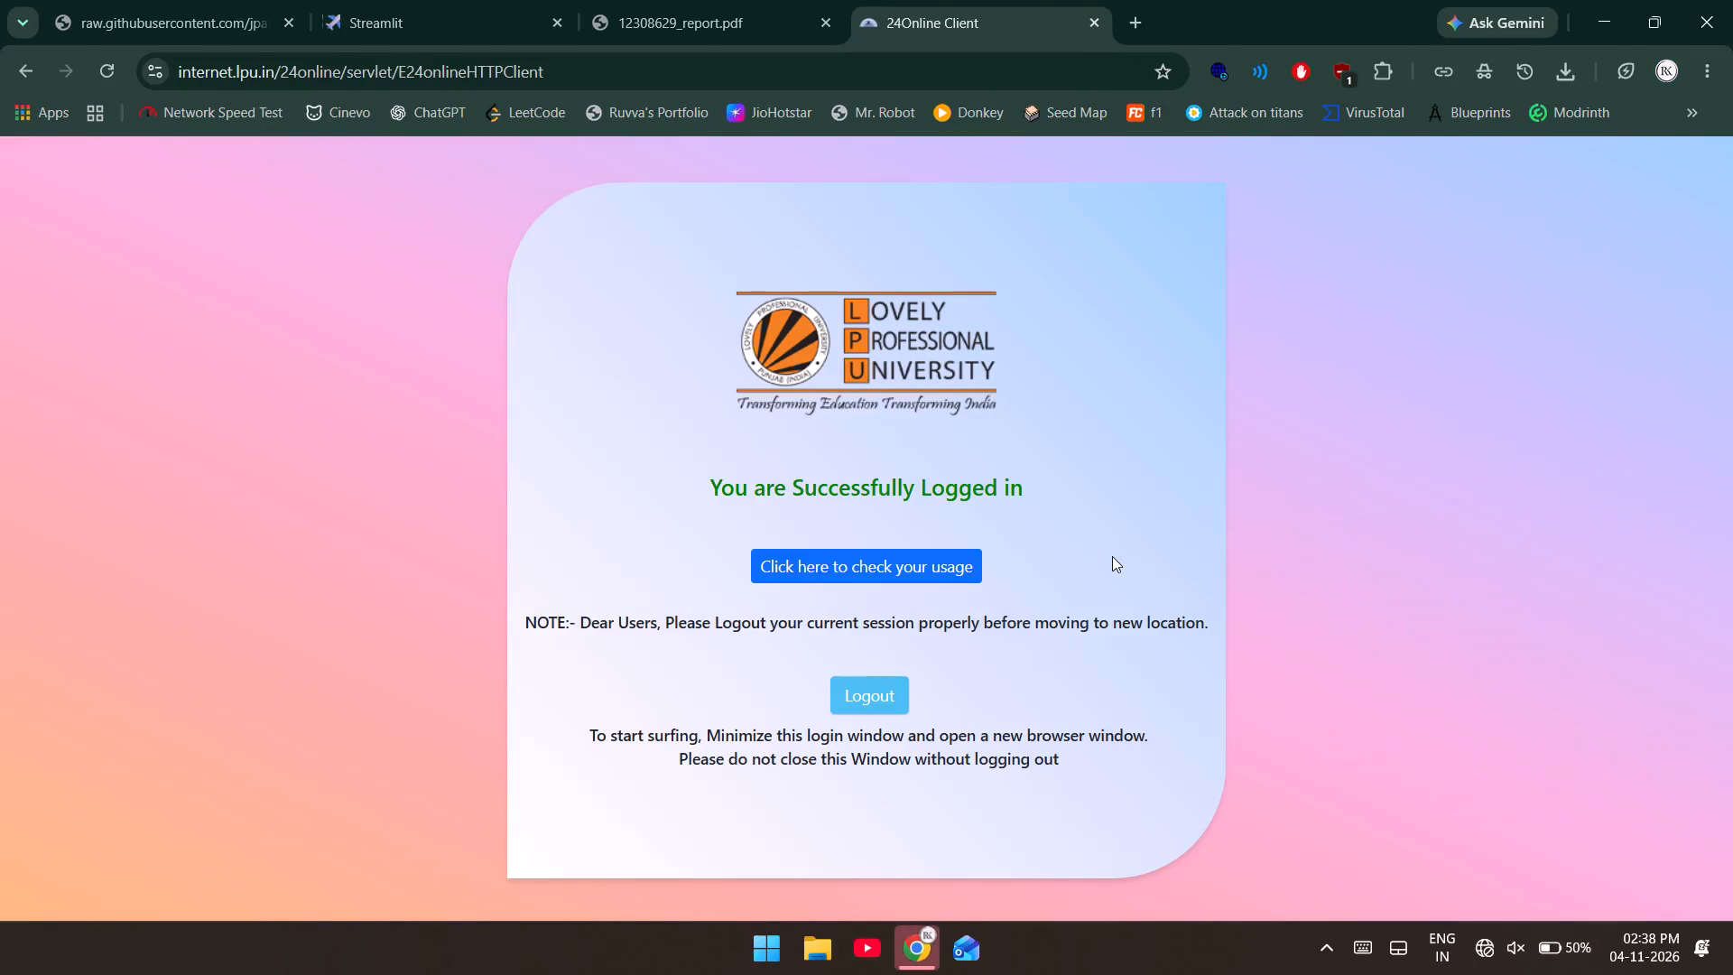
Close the 24Online Client login page and open a new browser tab ready for a web address.
left_click(1098, 25)
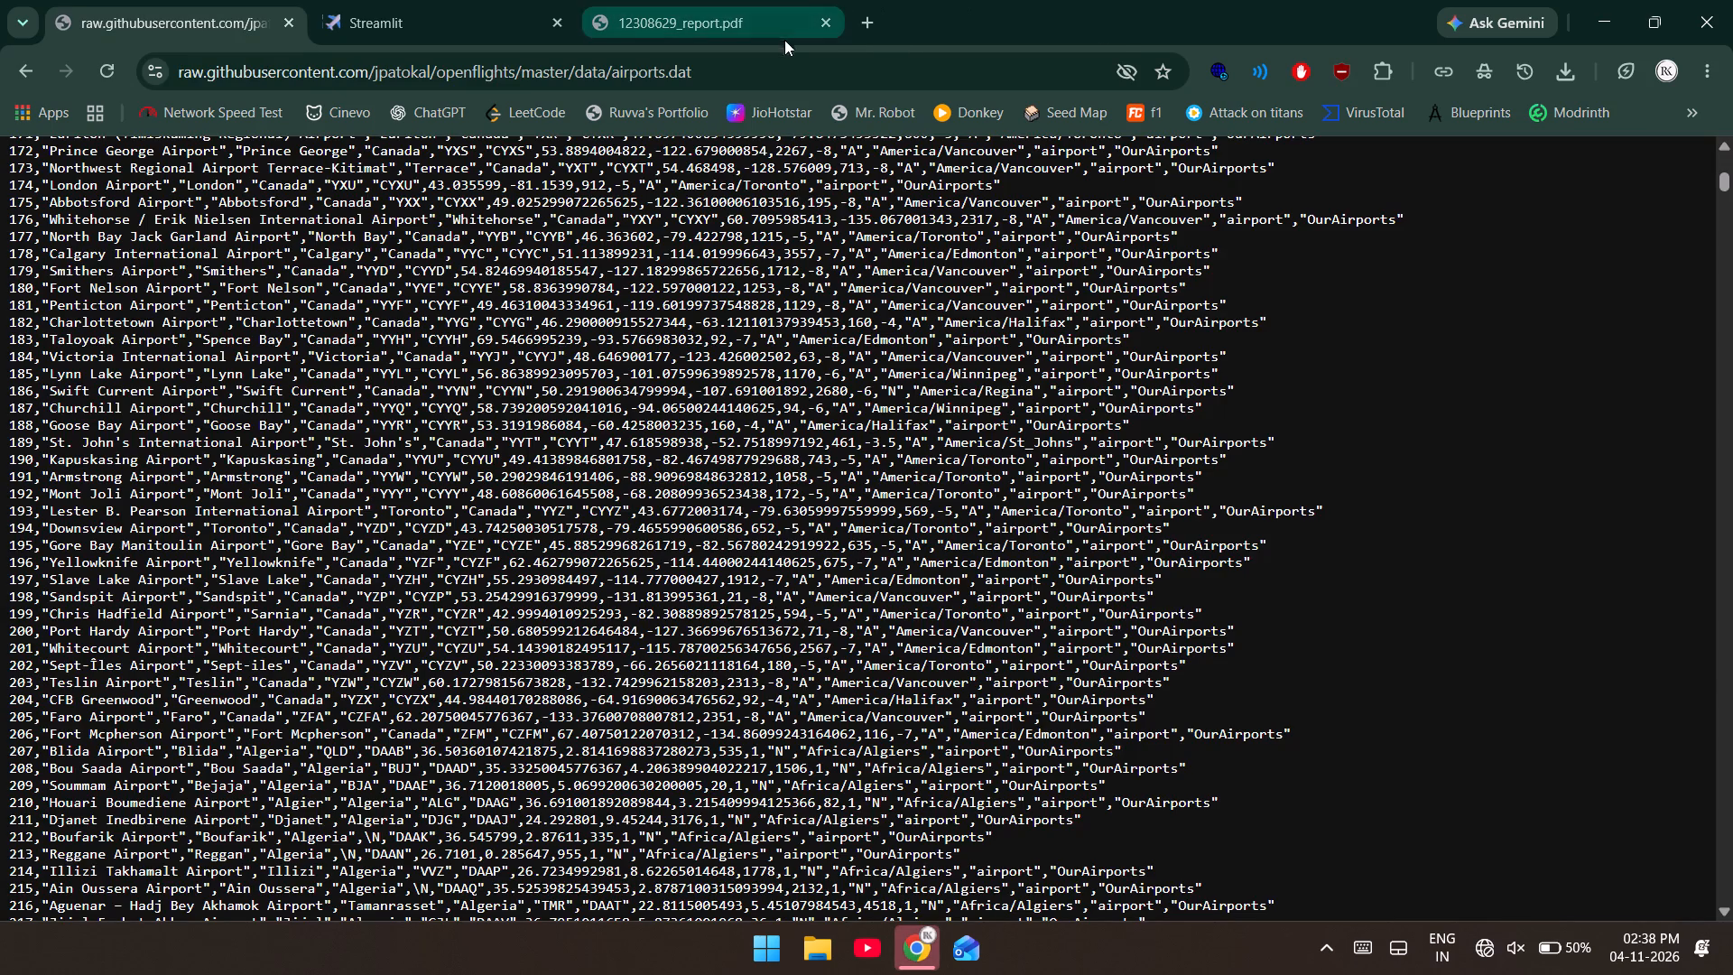
left_click(864, 19)
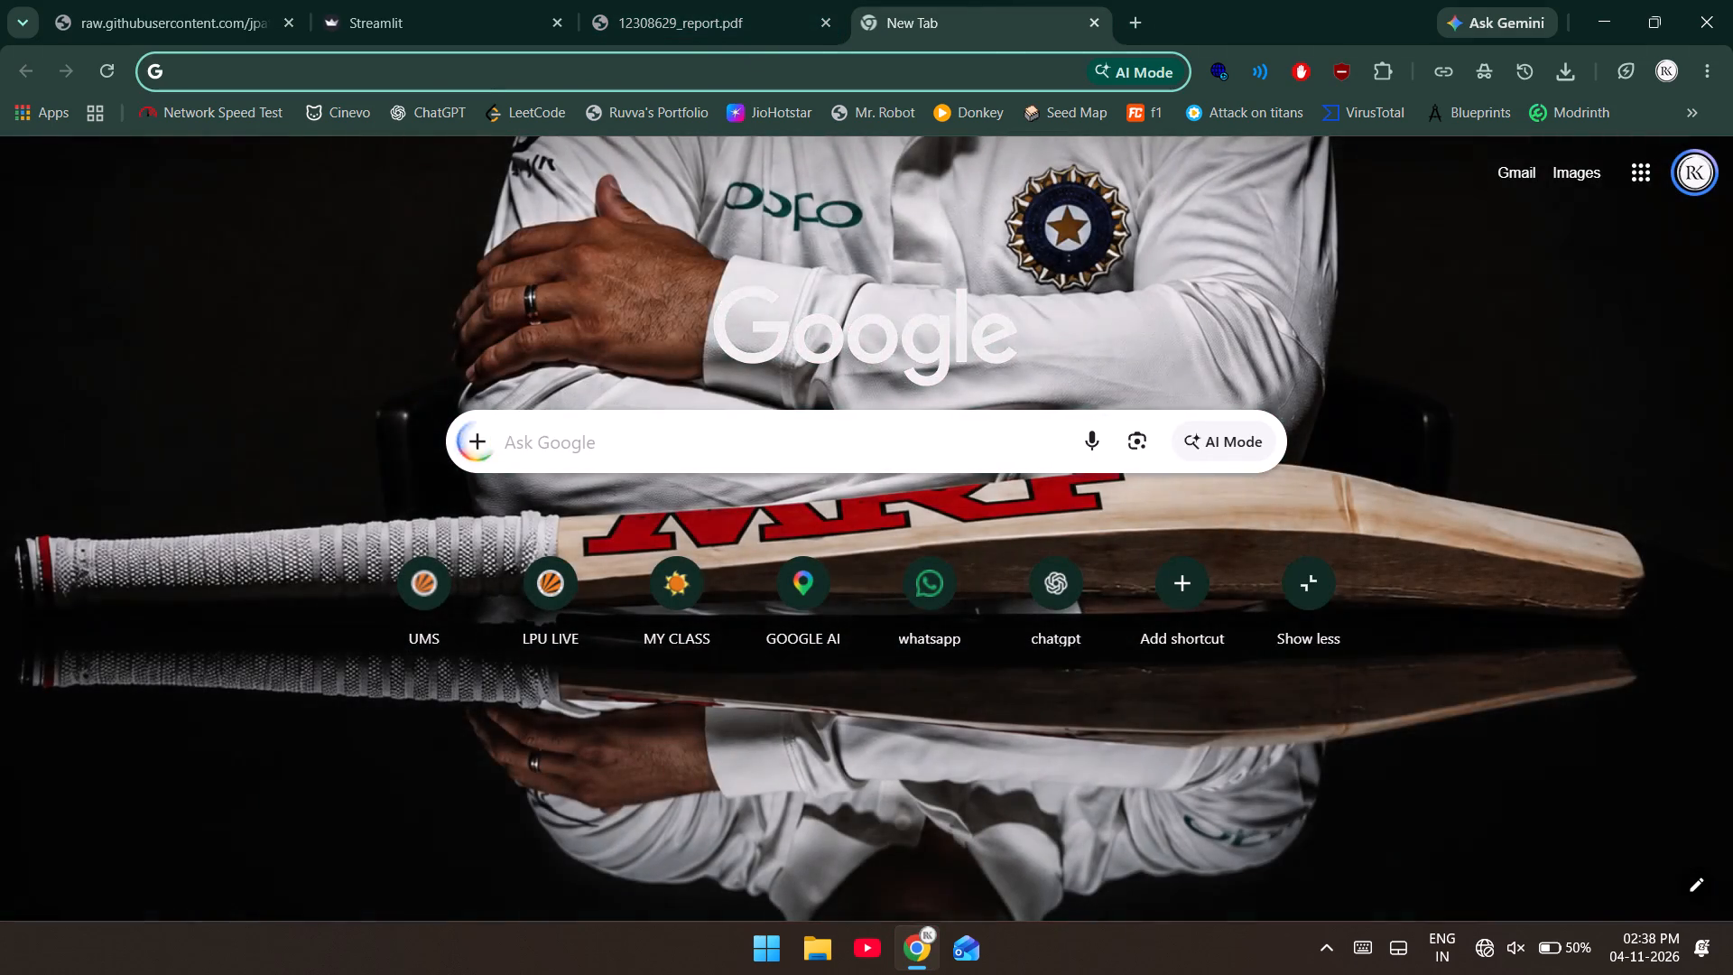
left_click(772, 73)
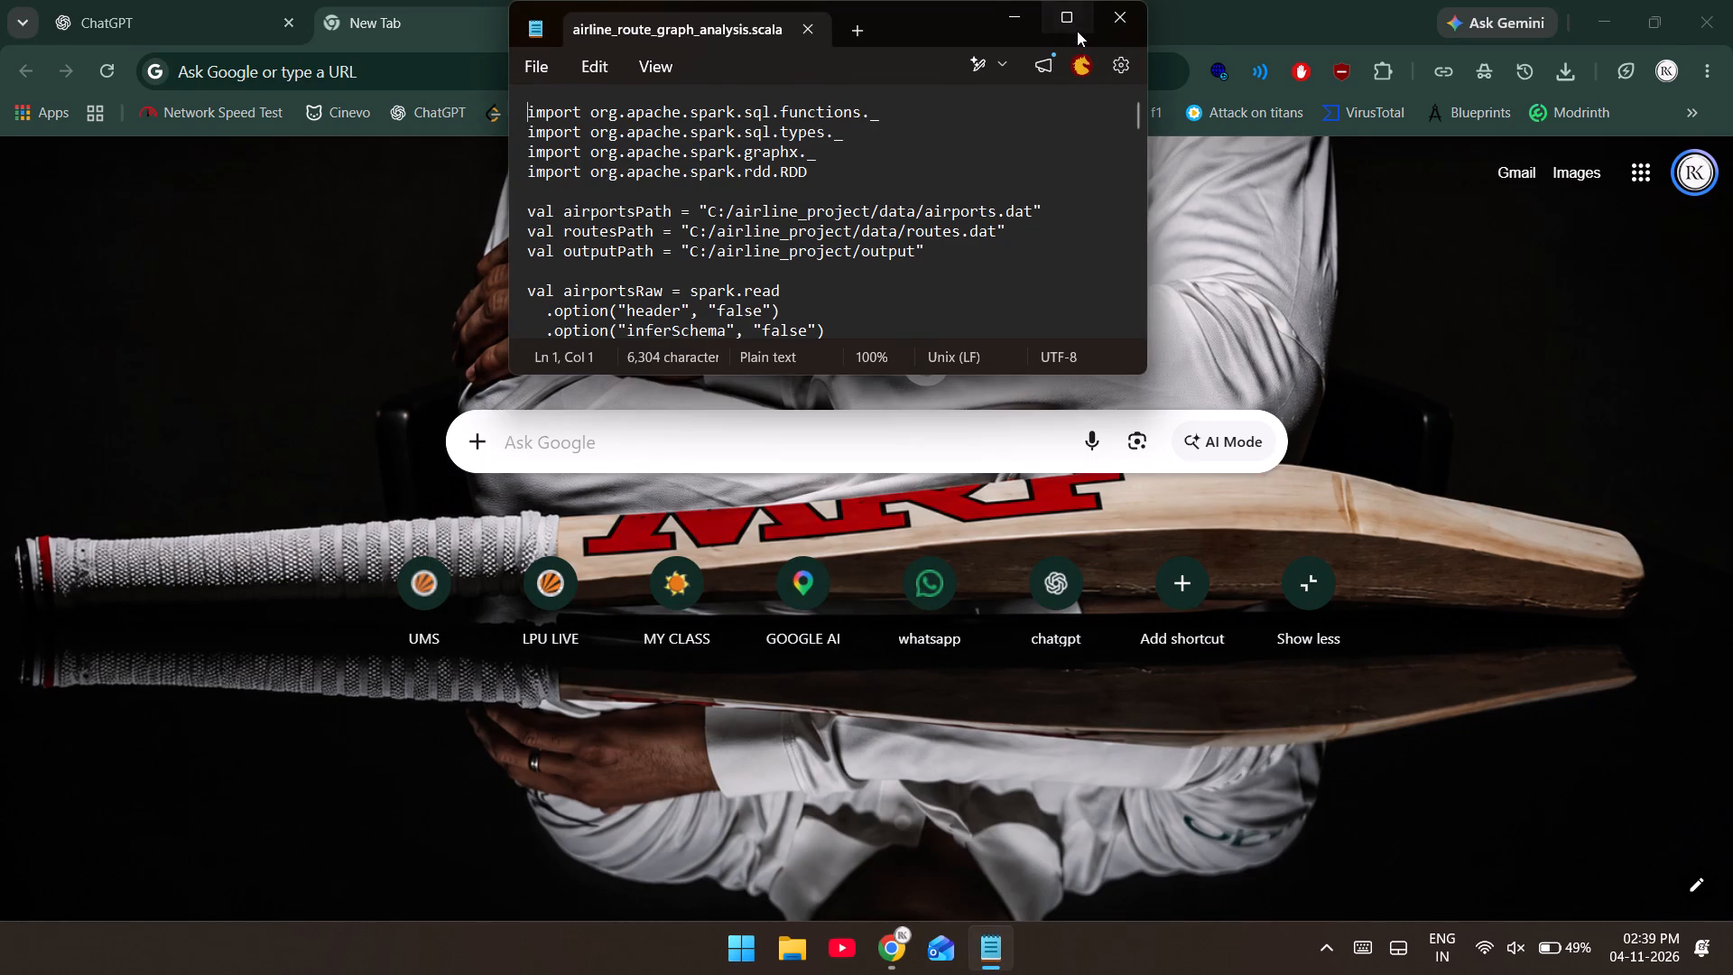
left_click(350, 23)
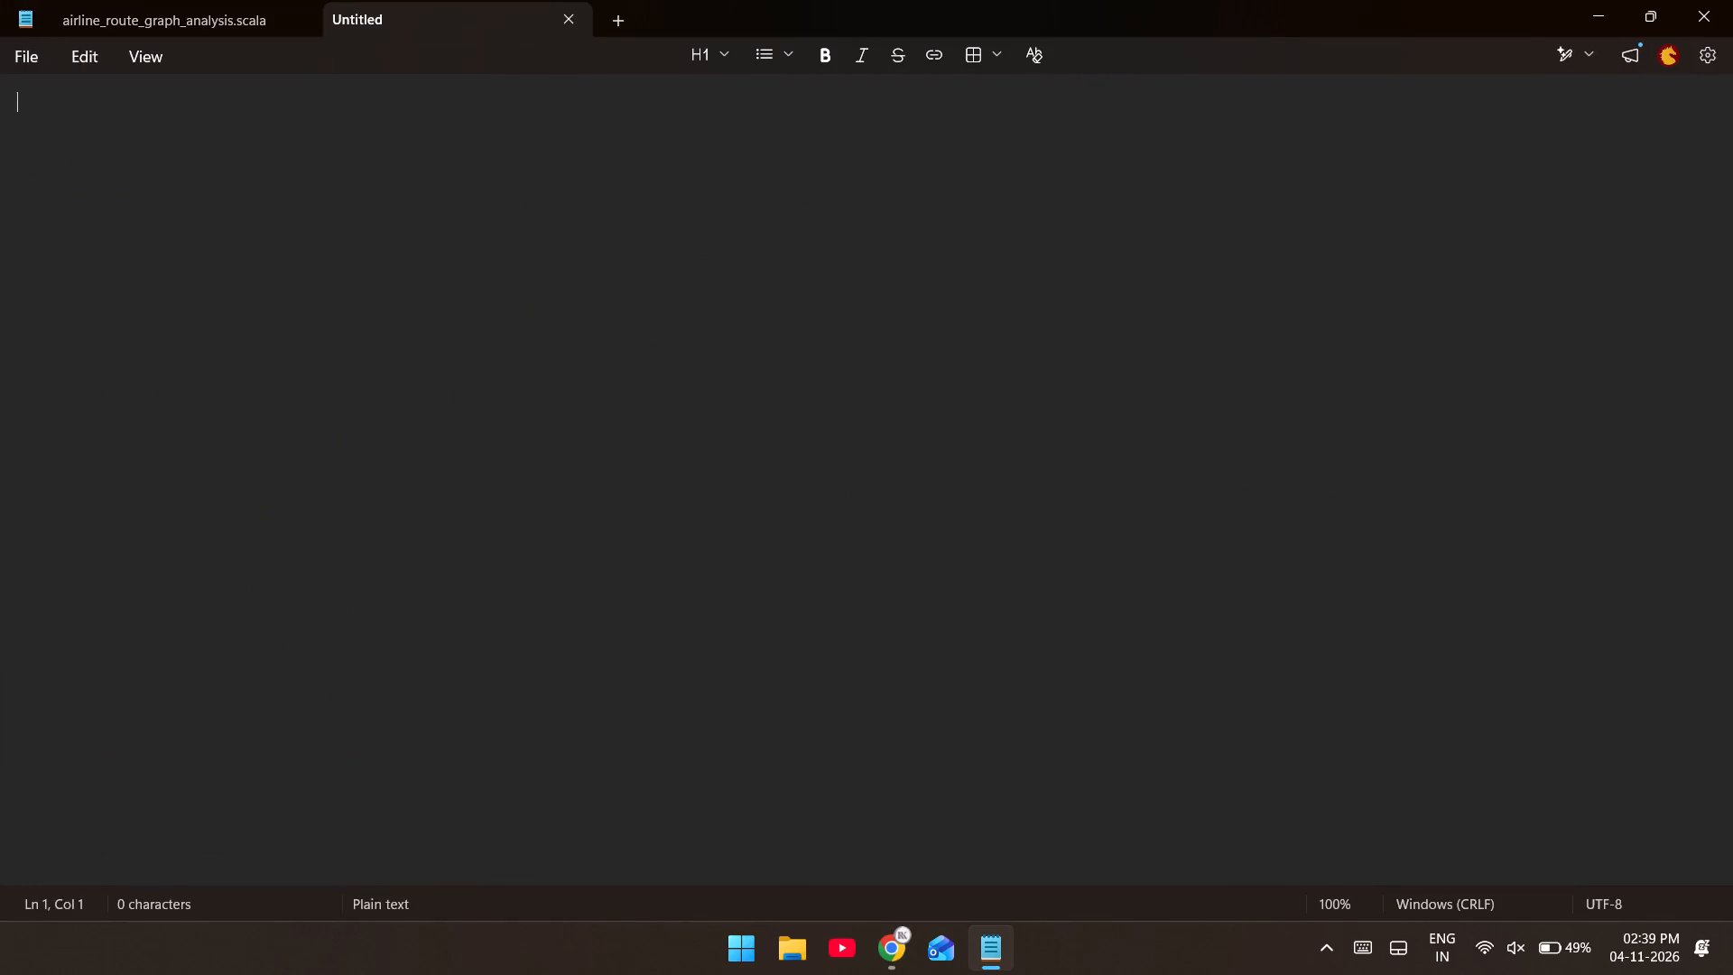
Start saving the untitled document and browse to the Project Managment Lab folder in Documents.
key("ctrl+s")
scroll(79, 258, "up", 1)
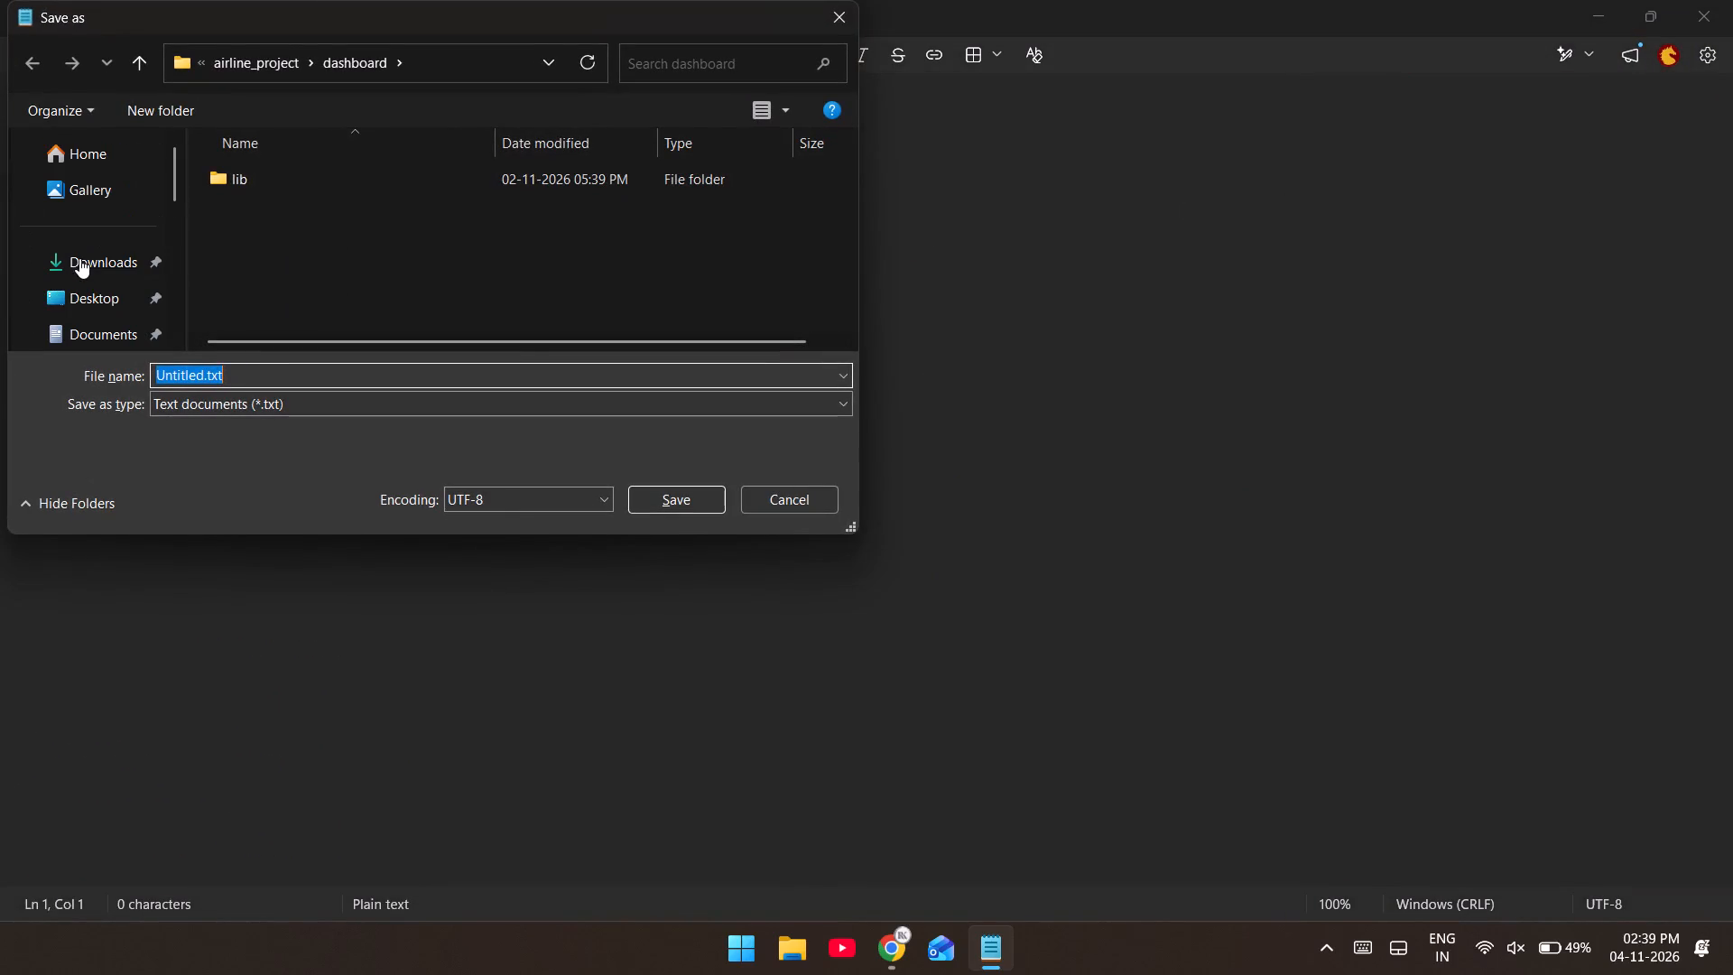
scroll(79, 258, "up", 1)
left_click(107, 320)
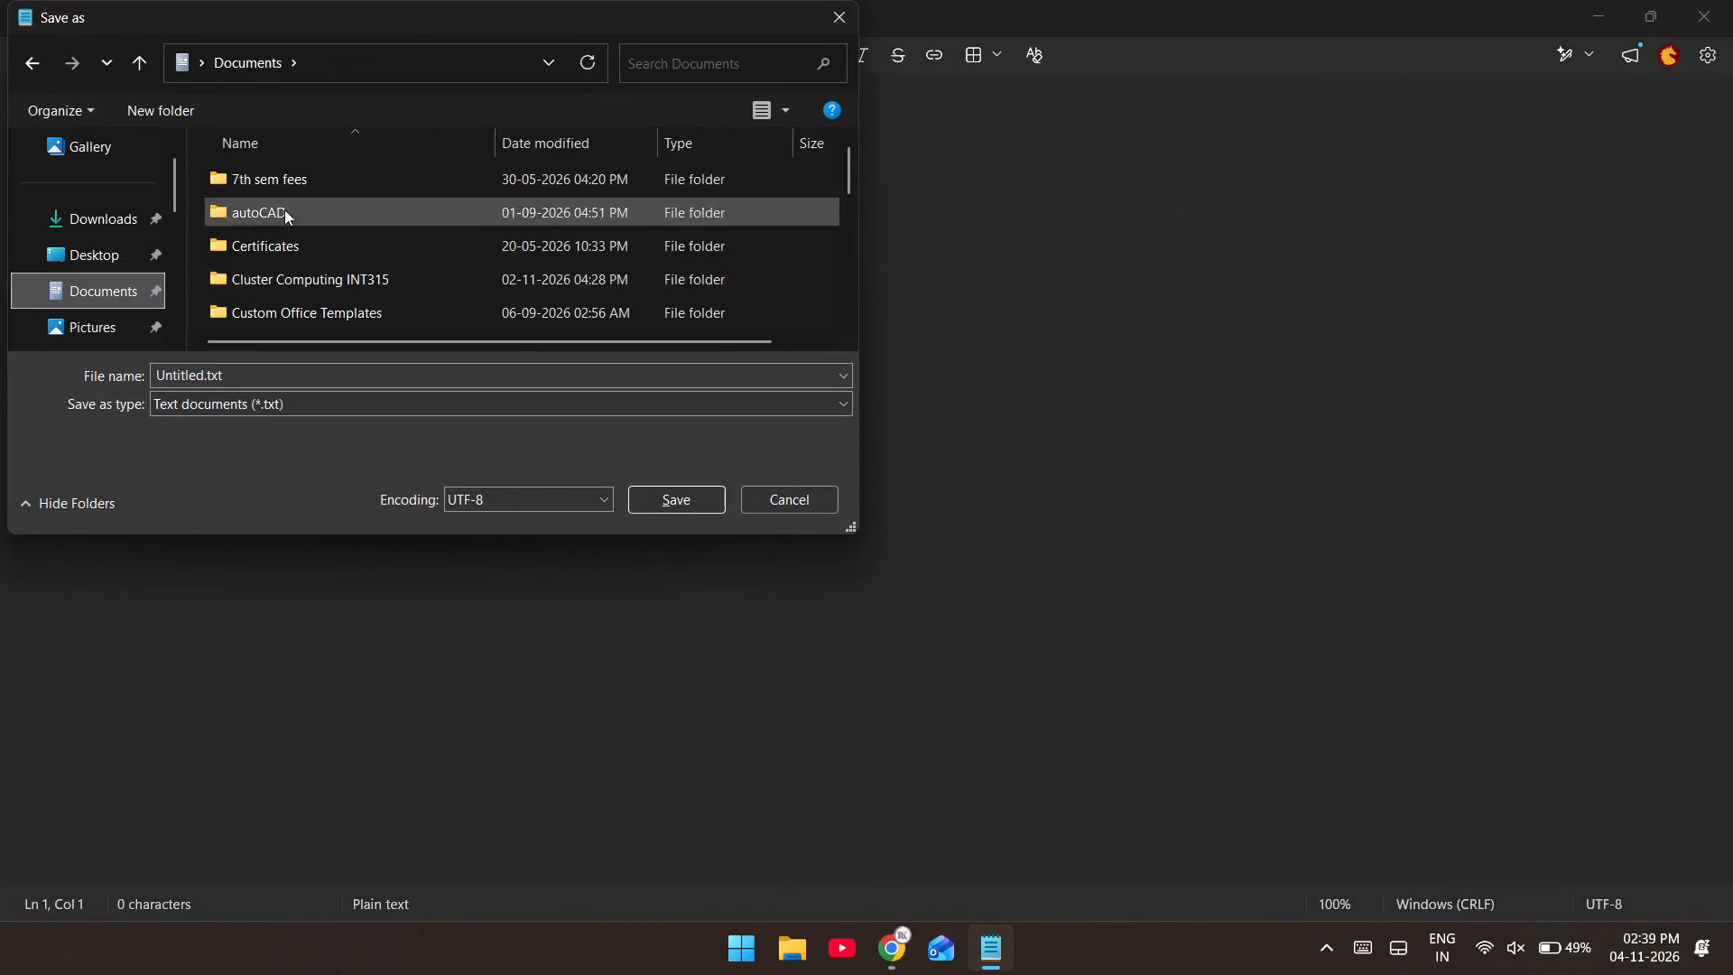
scroll(349, 293, "down", 2)
left_click(320, 211)
key("Return")
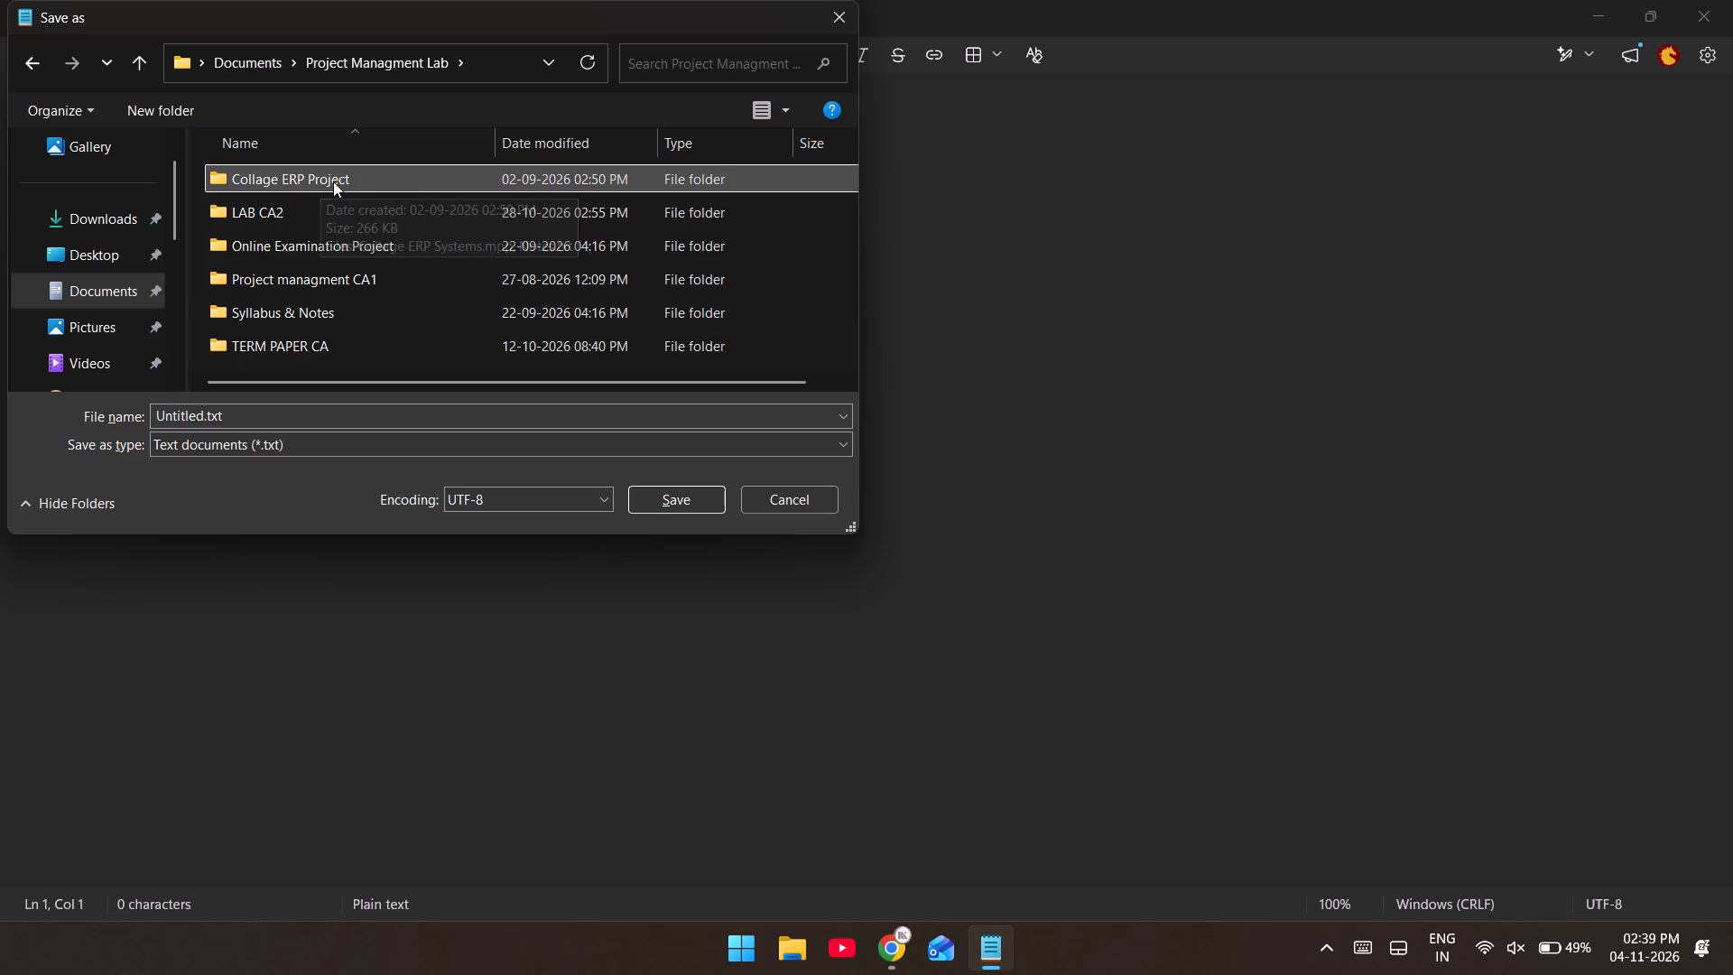
Create a folder named New Project inside Project Managment Lab.
scroll(337, 272, "down", 3)
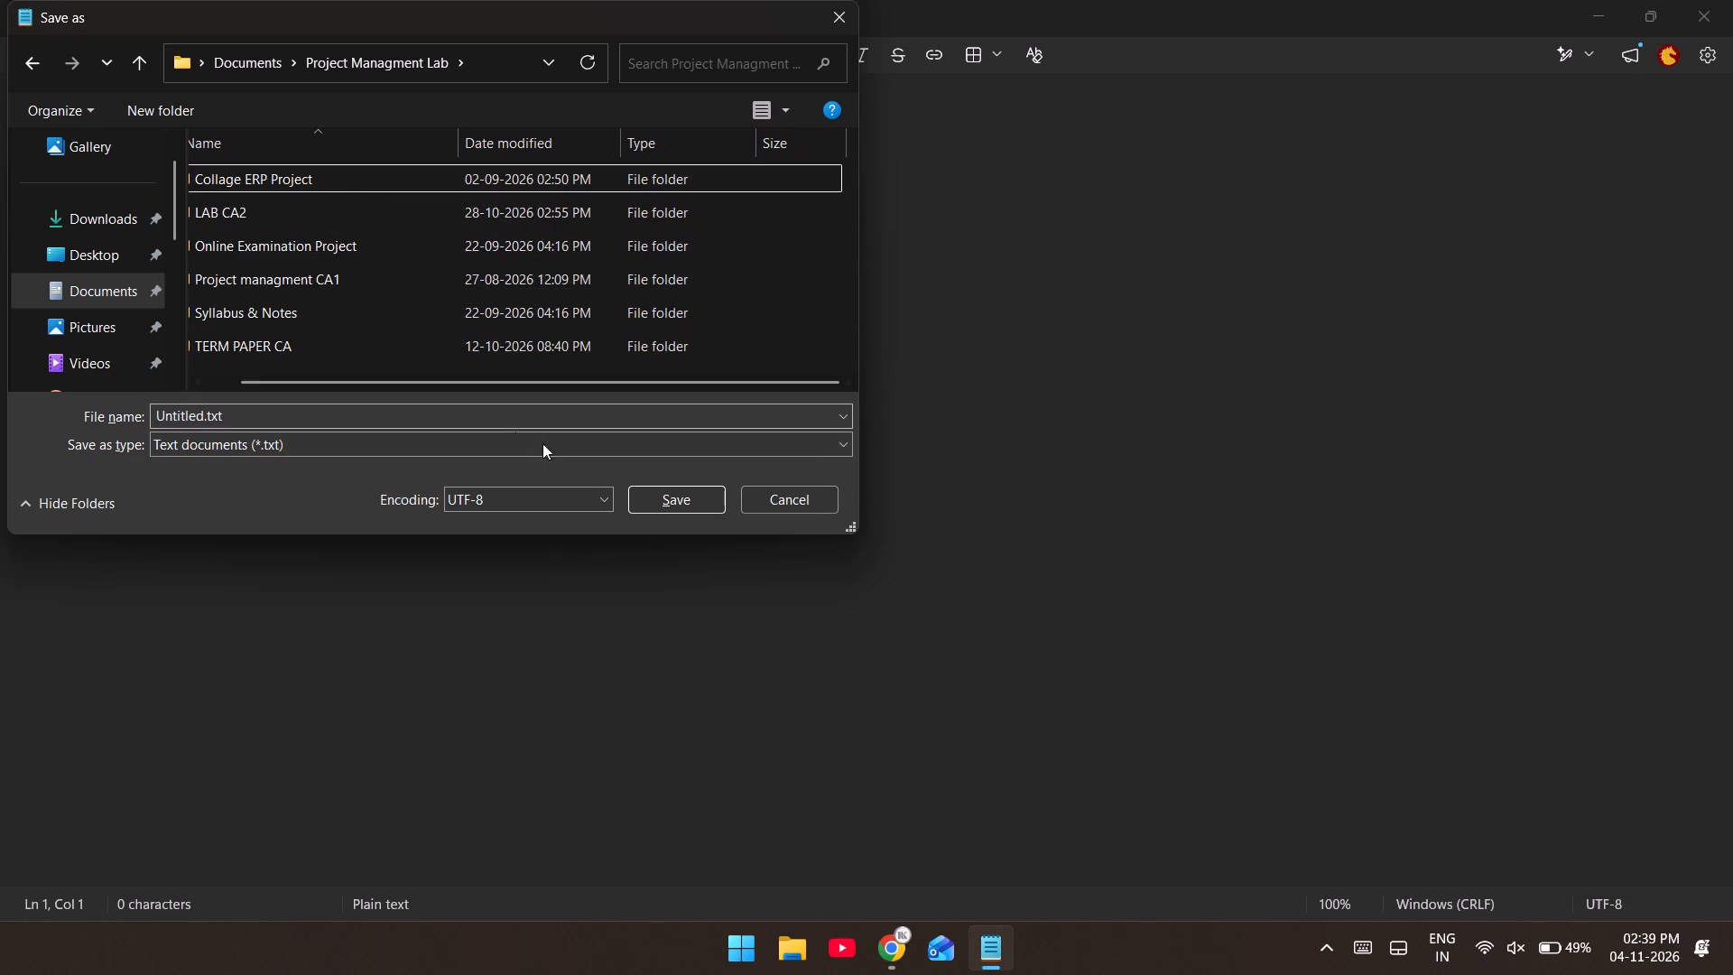
scroll(709, 265, "right", 3)
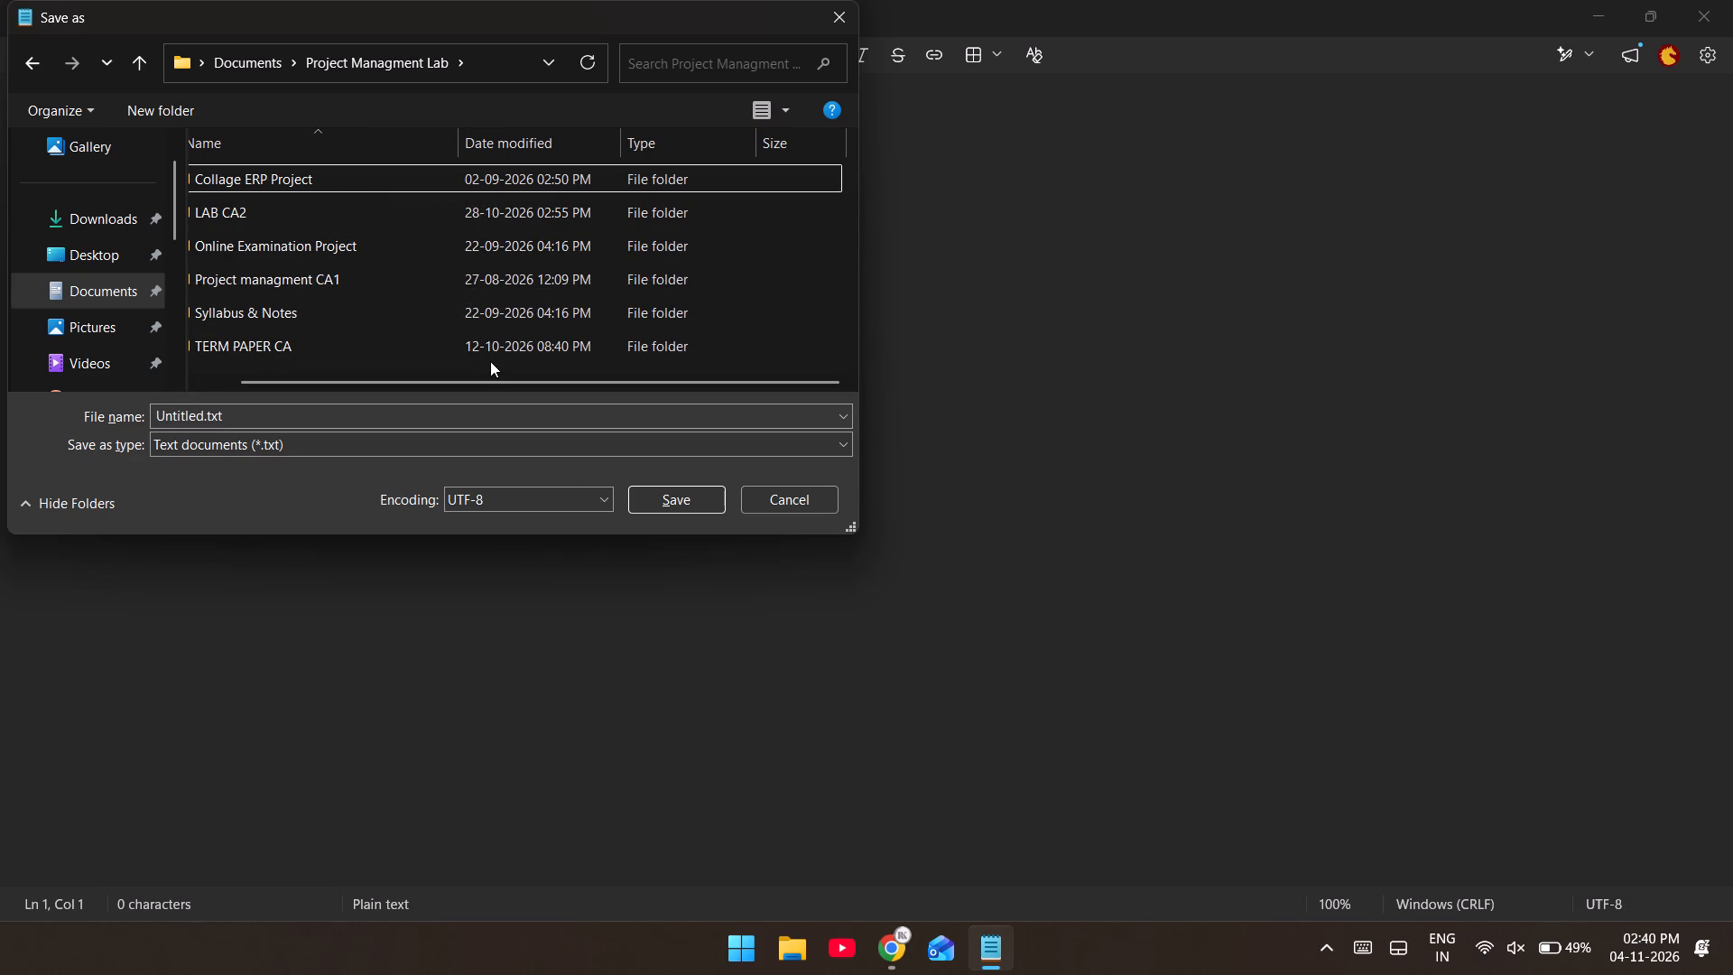
right_click(490, 363)
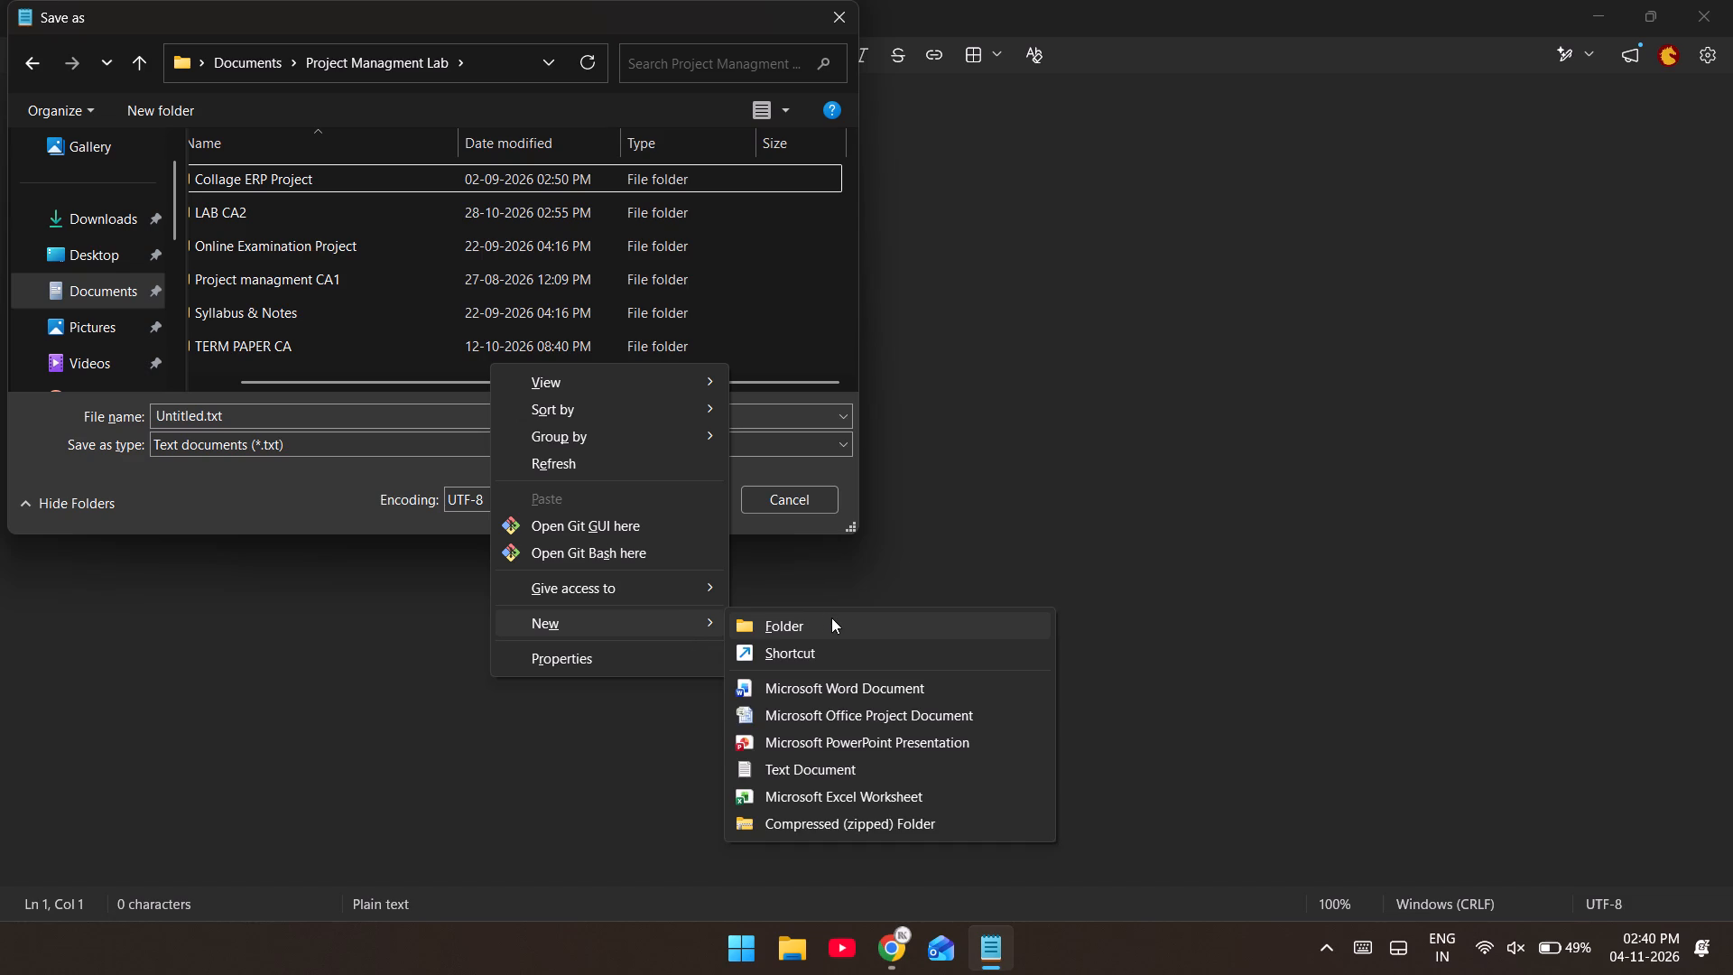
left_click(831, 623)
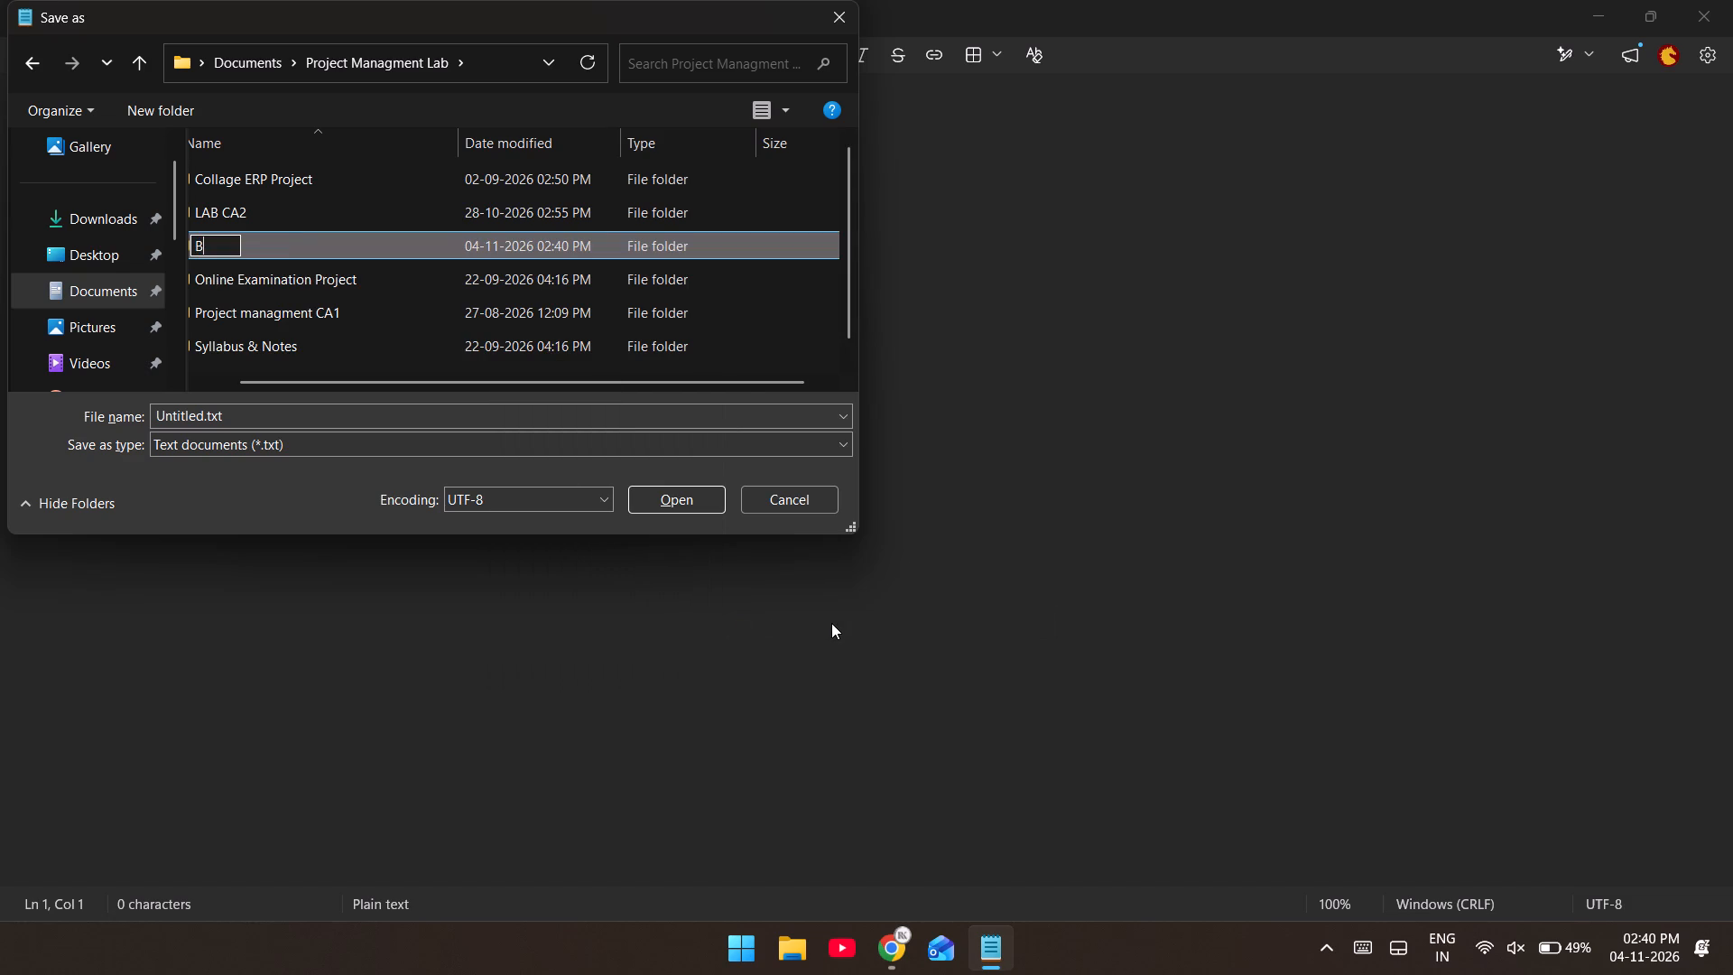
key("BackSpace")
key("BackSpace")
key("BackSpace")
type("roject")
key("Return")
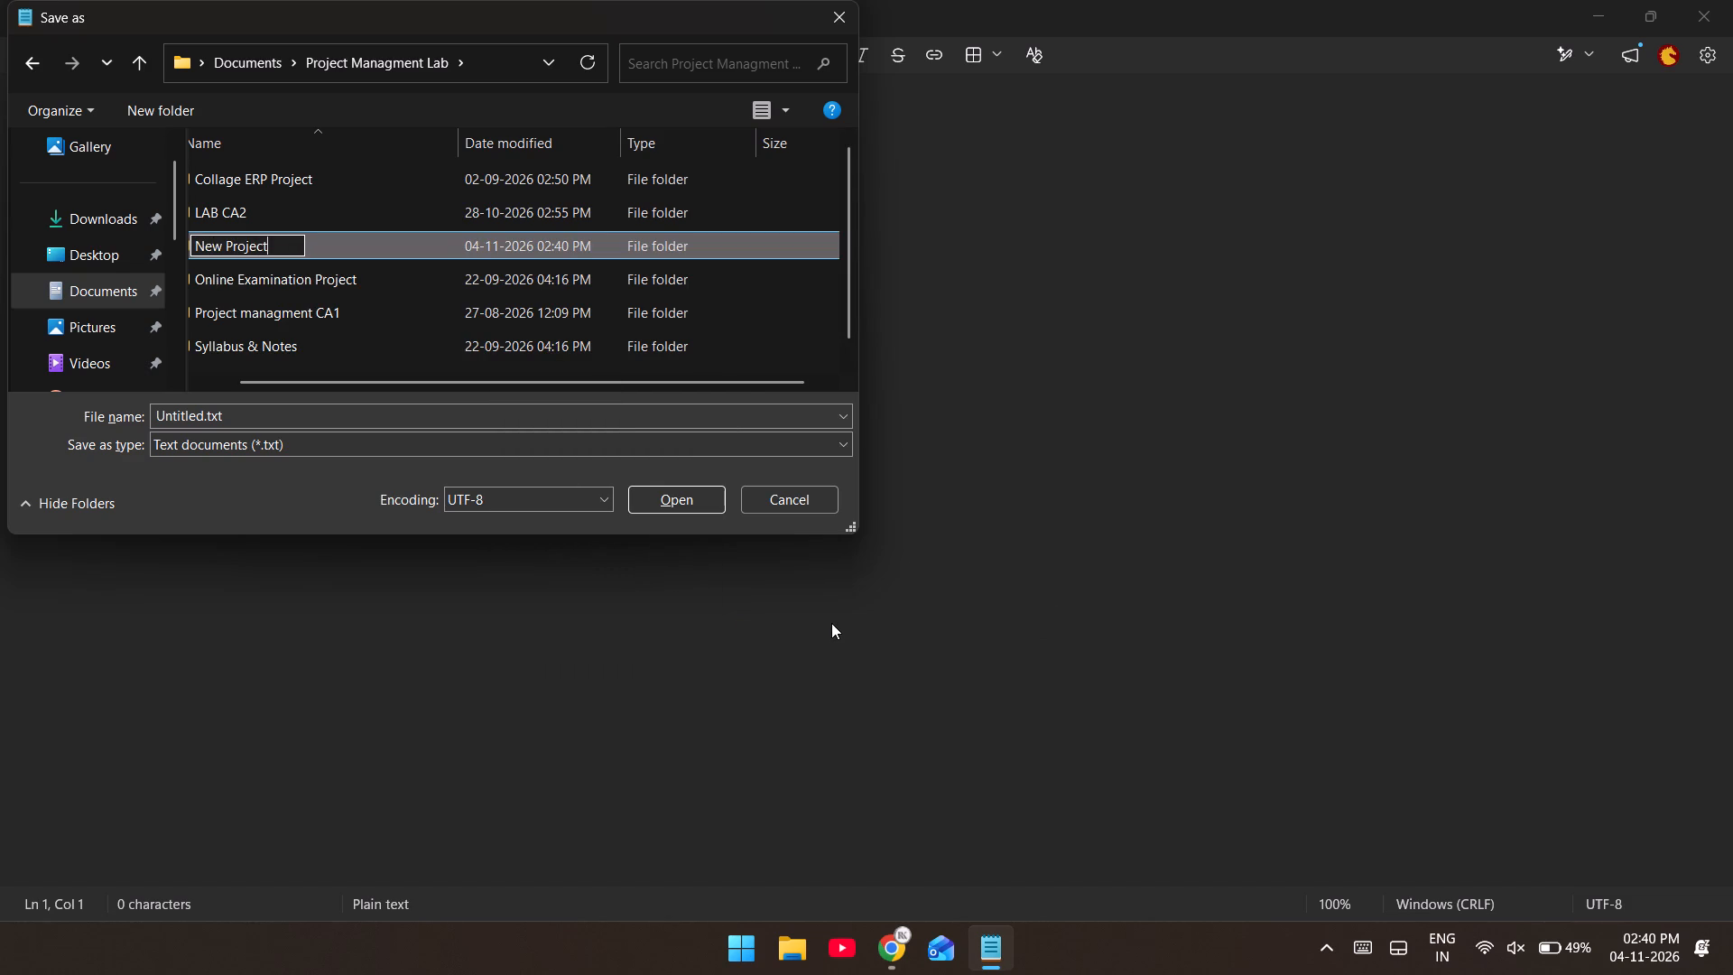
Save the empty document as Instructions.txt in the New Project folder.
left_click(697, 493)
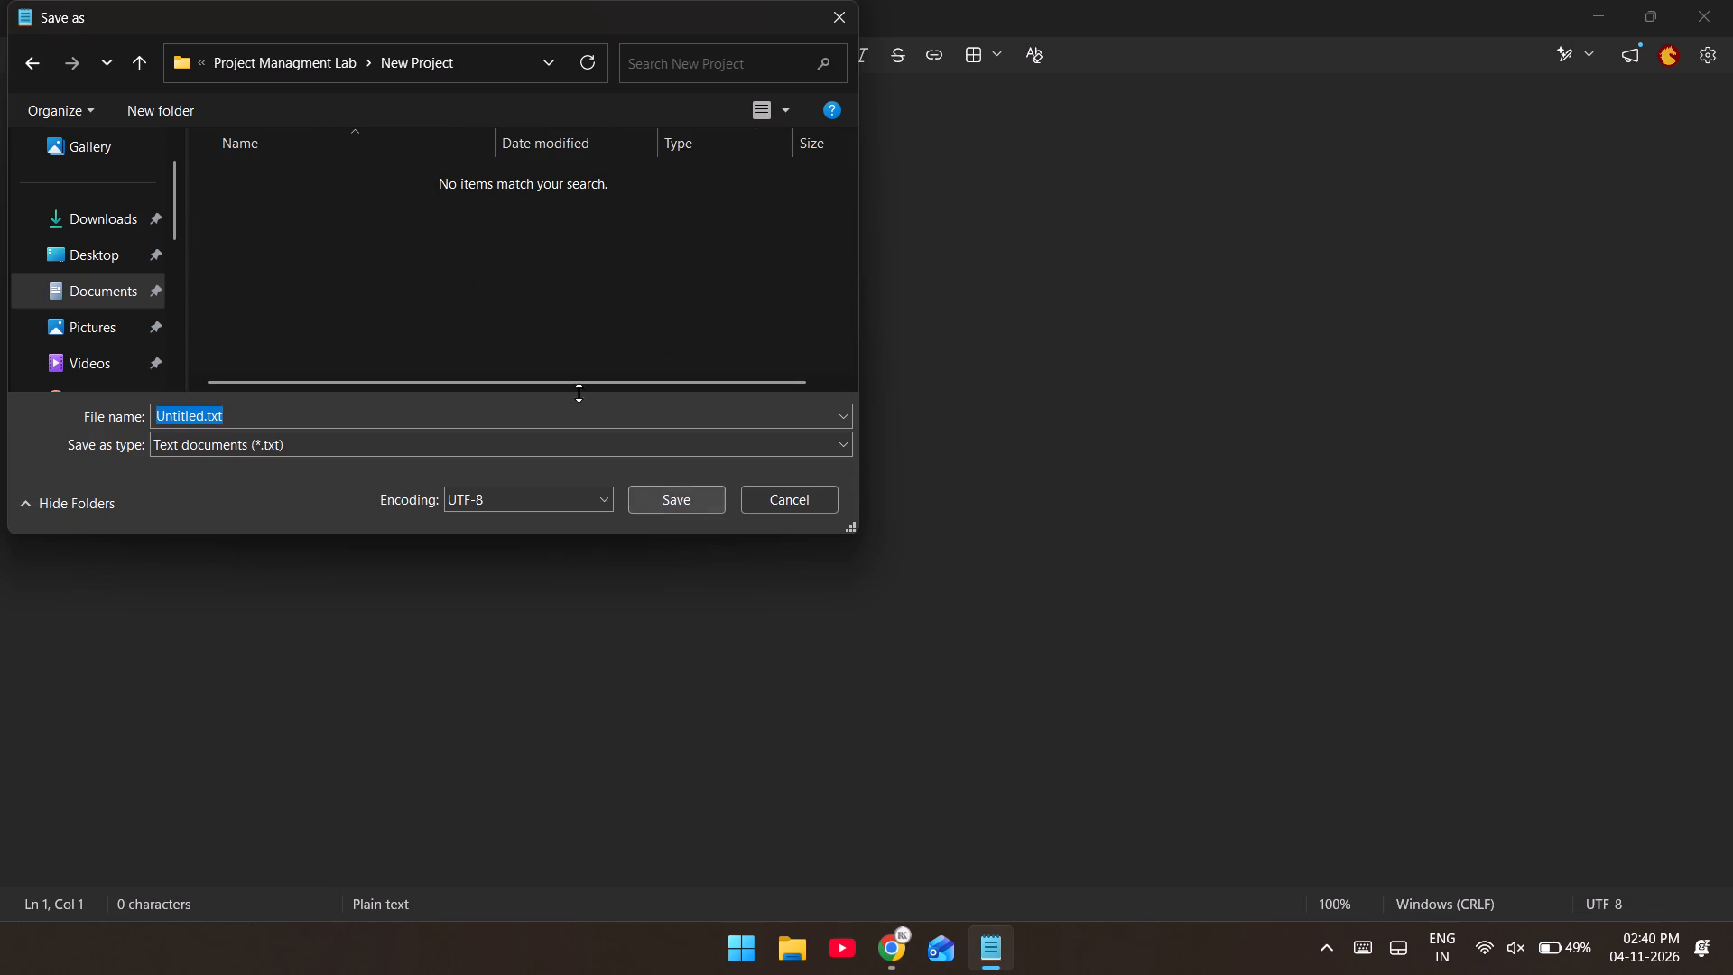
left_click(332, 414)
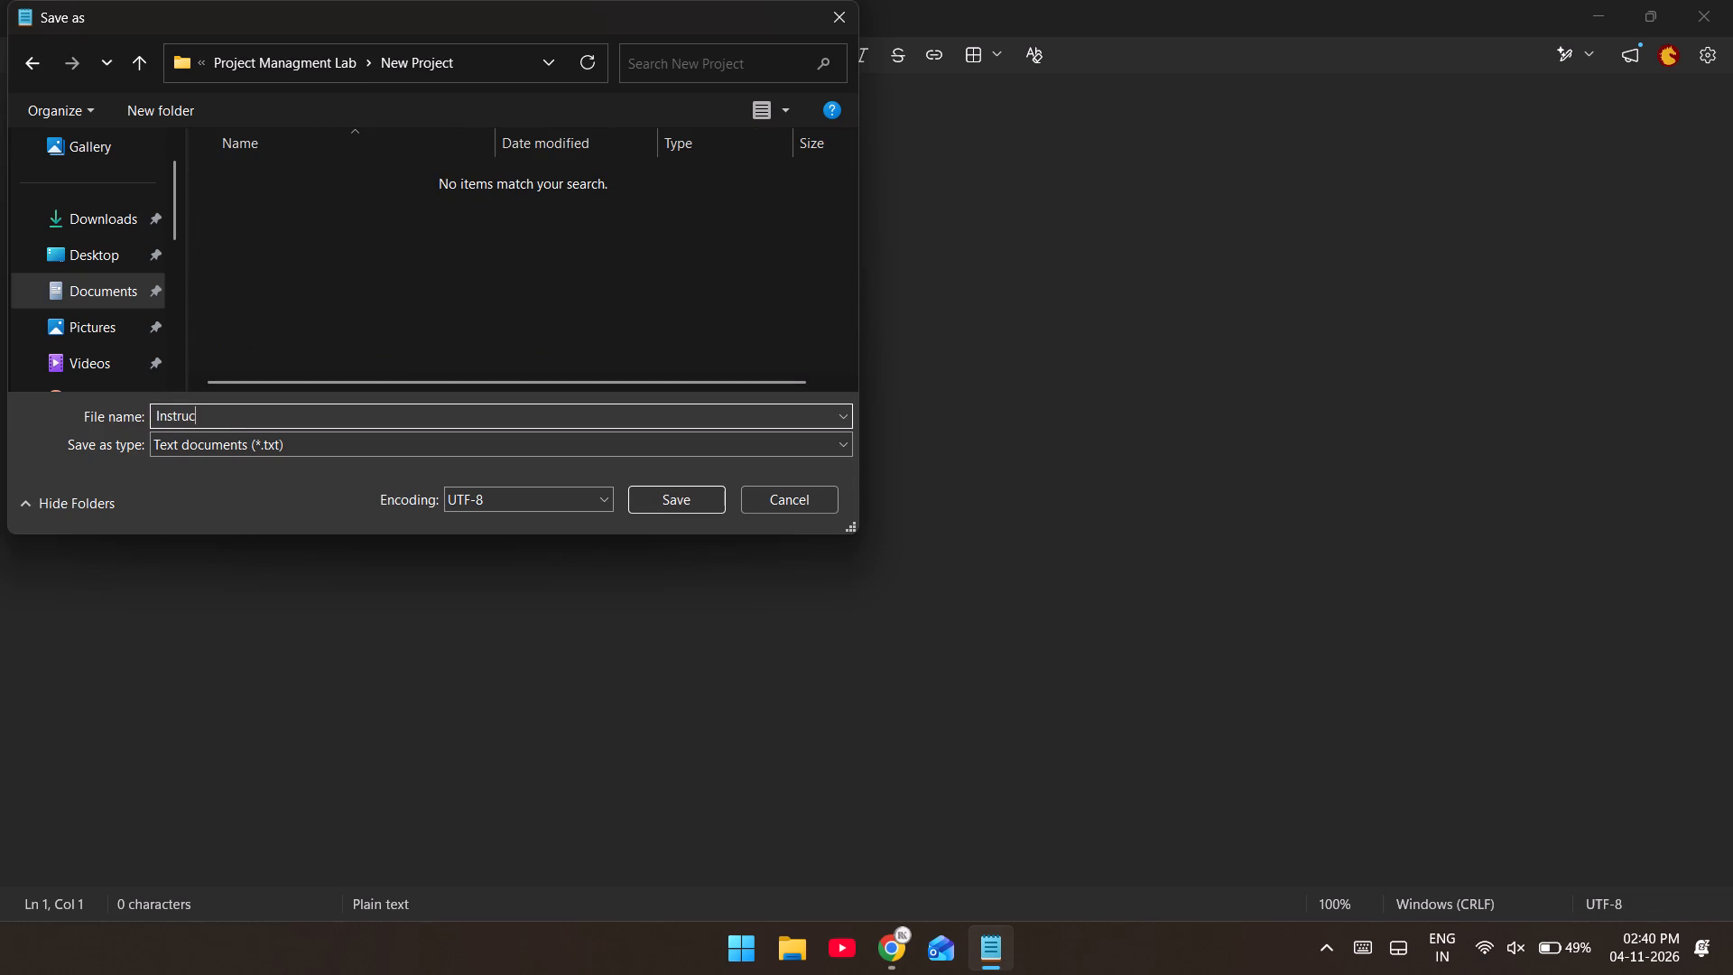
key("Return")
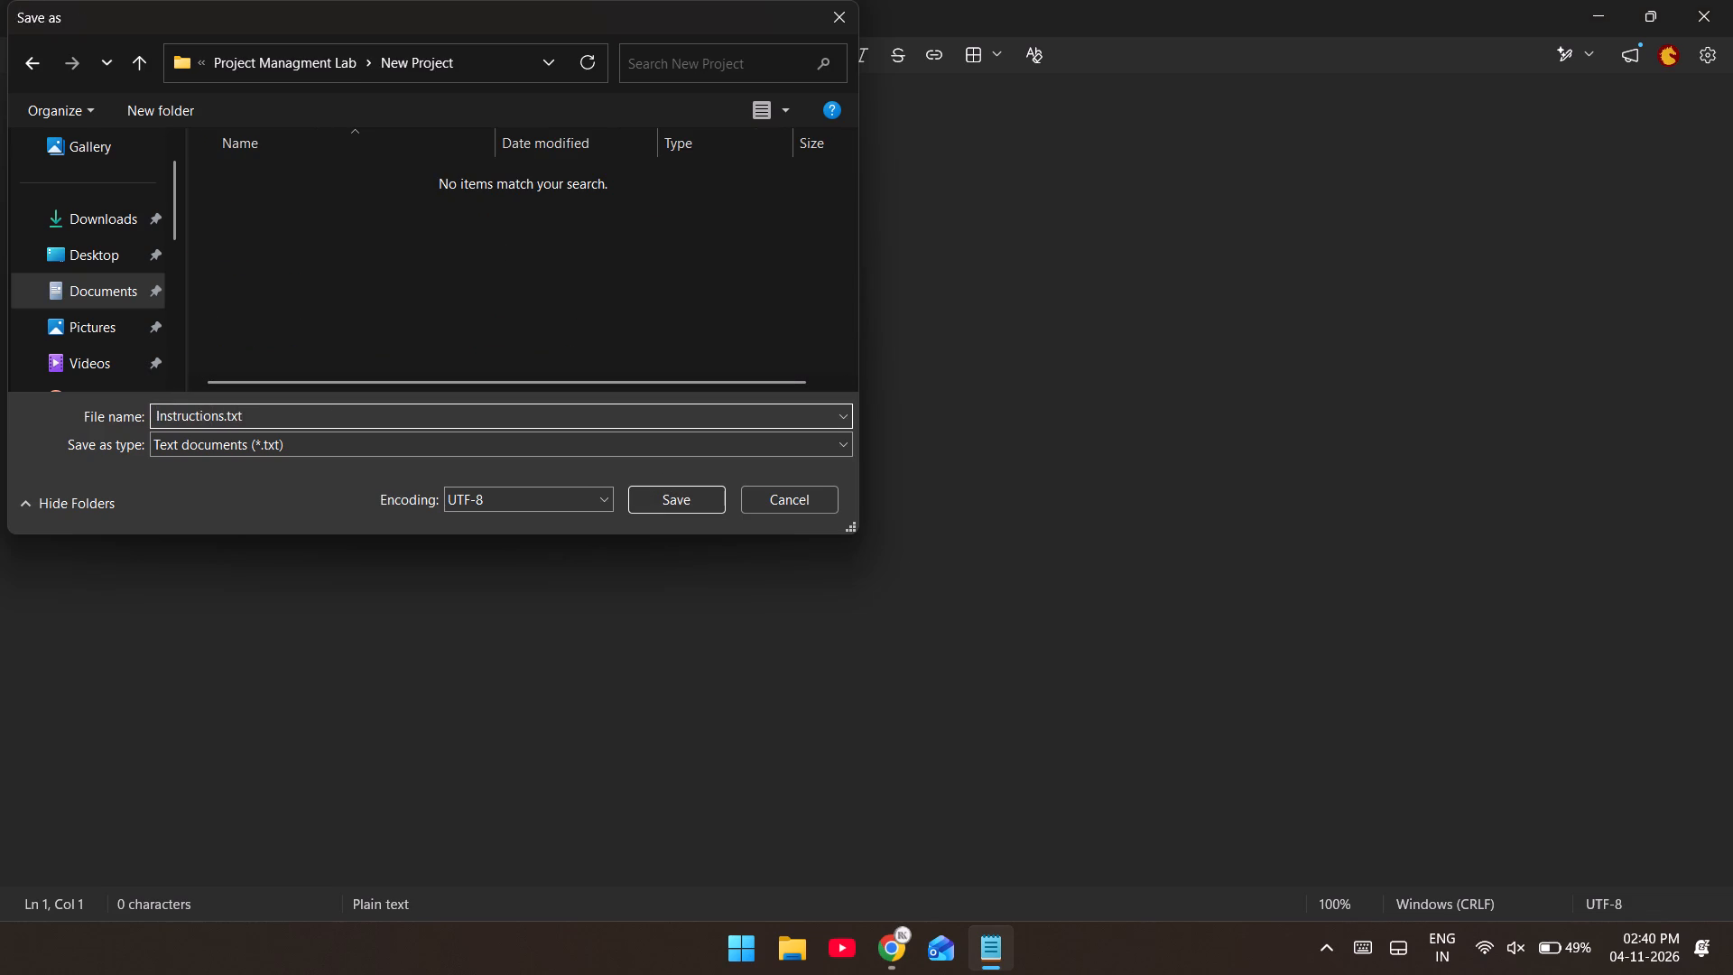
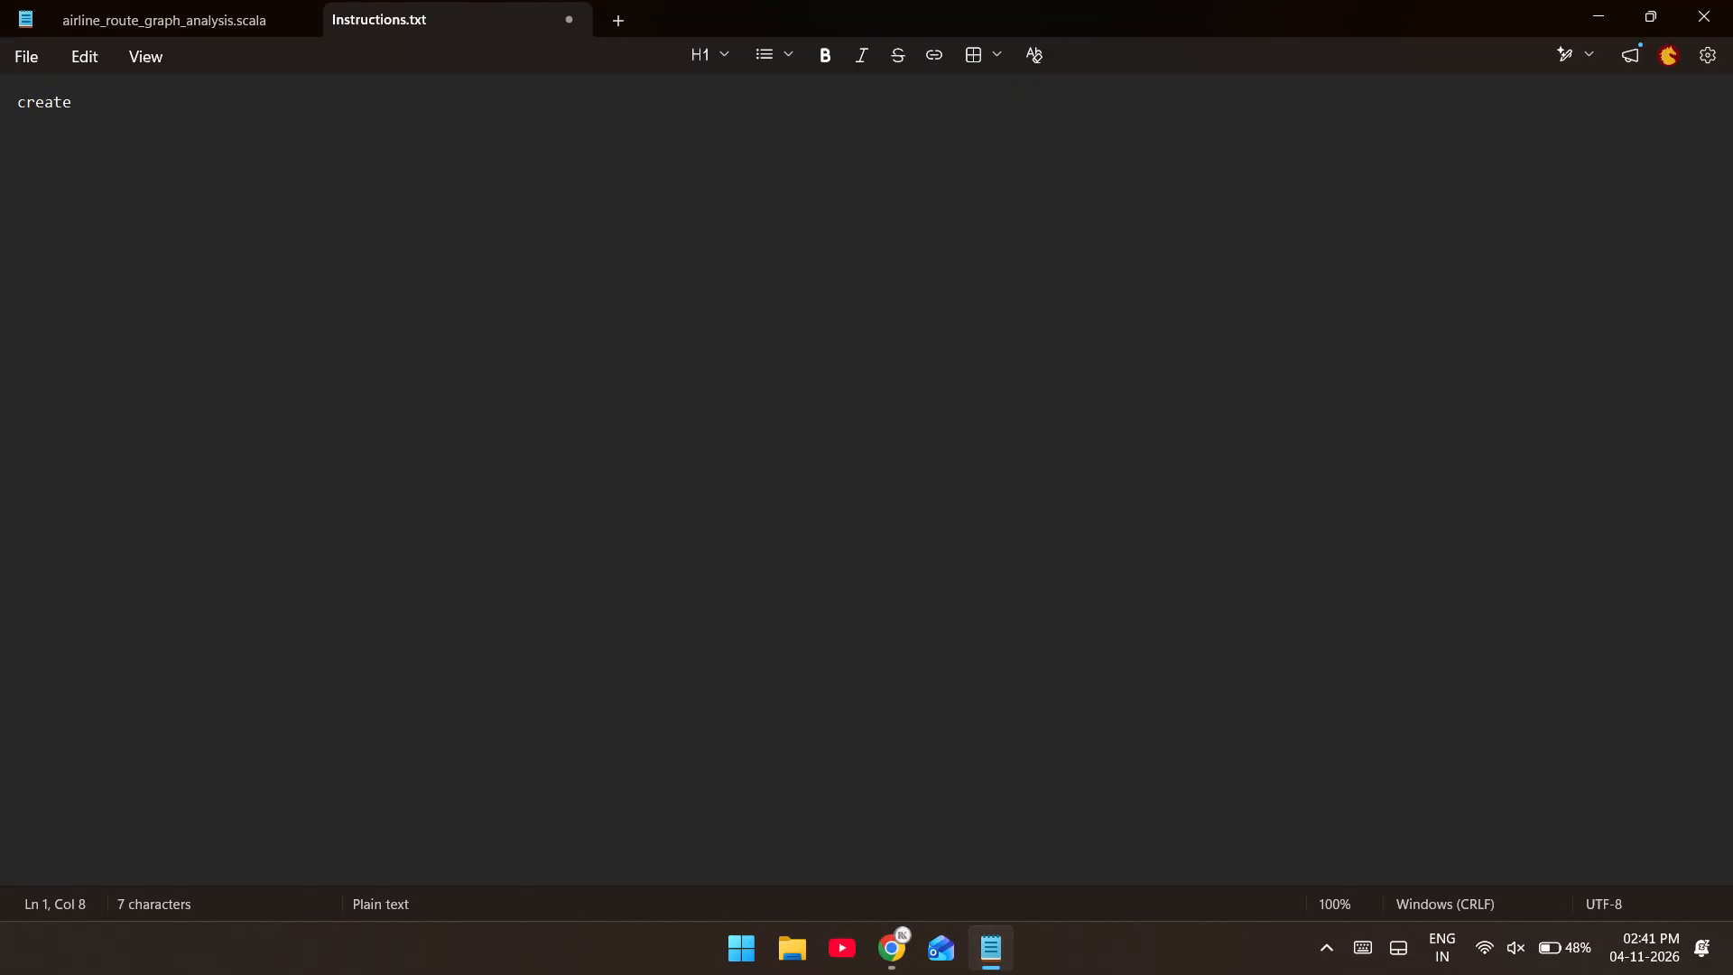
Continue the instruction after "create" with making a Gantt chart, identifying over allocated resources and resolving over allocations.
type("a ghantt h")
key("BackSpace")
type("cy")
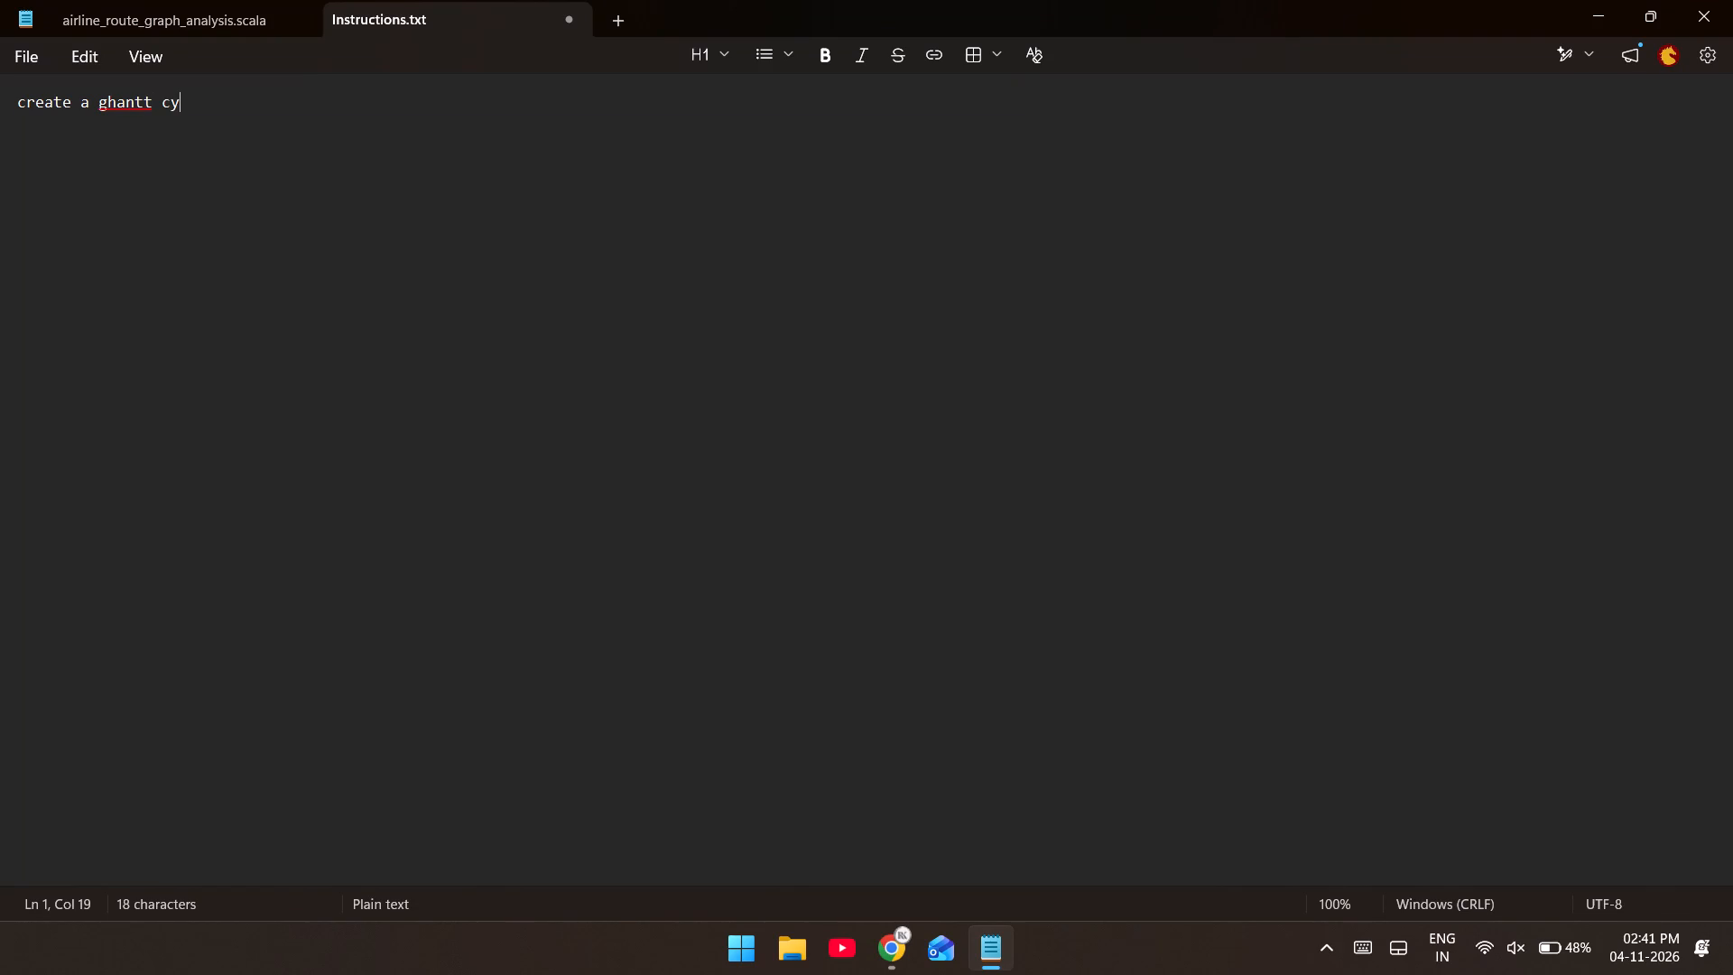
key("BackSpace")
type("hart and identify over allocated resources and res")
key("BackSpace")
type("olve over allocations, calculate indi")
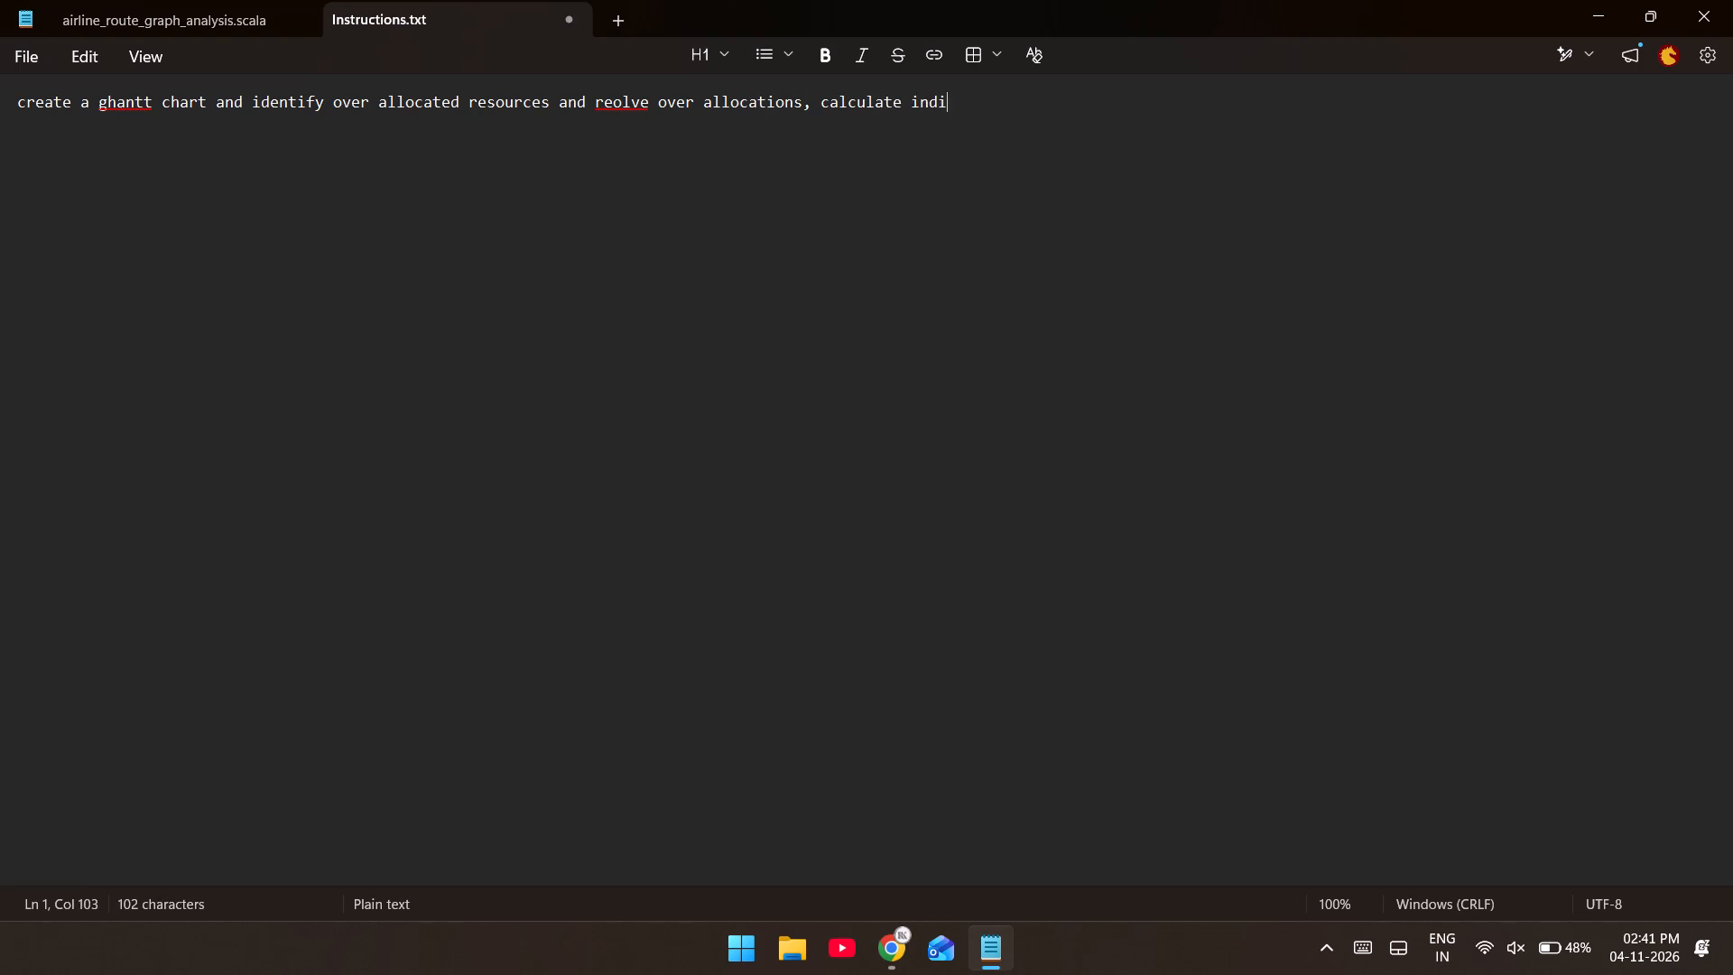
Finish the instruction line with calculating individual resource costs and the total project cost.
type("v")
type("idual")
key("space")
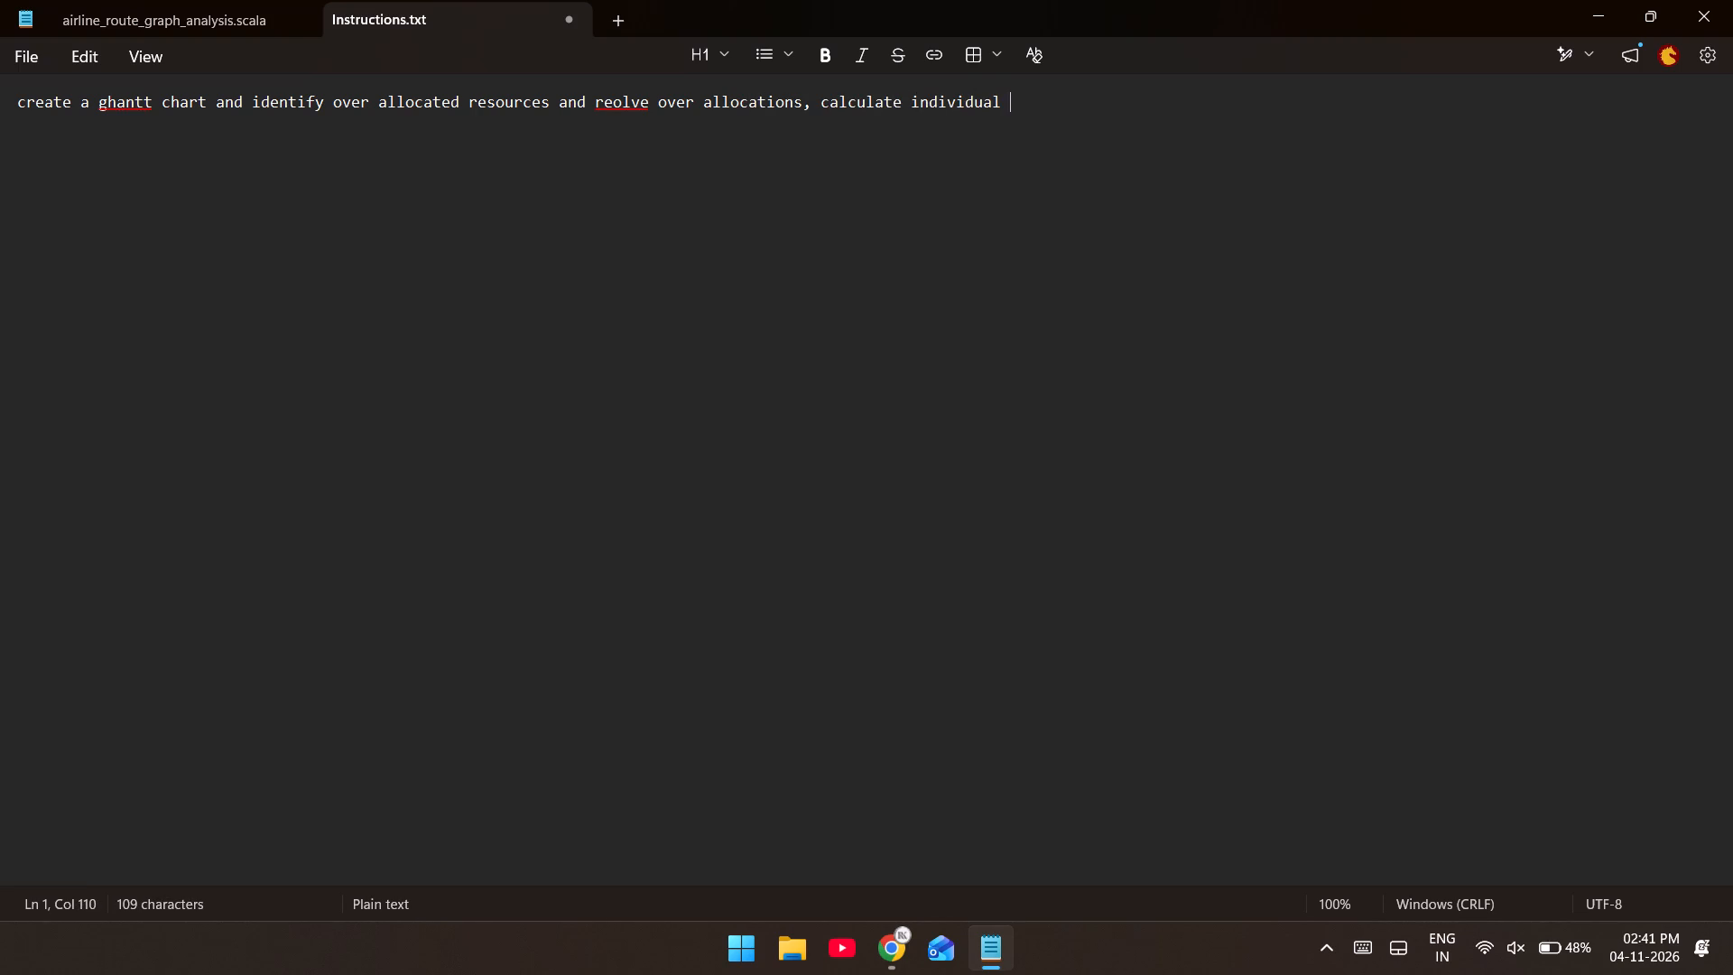
type("resource costs and calc")
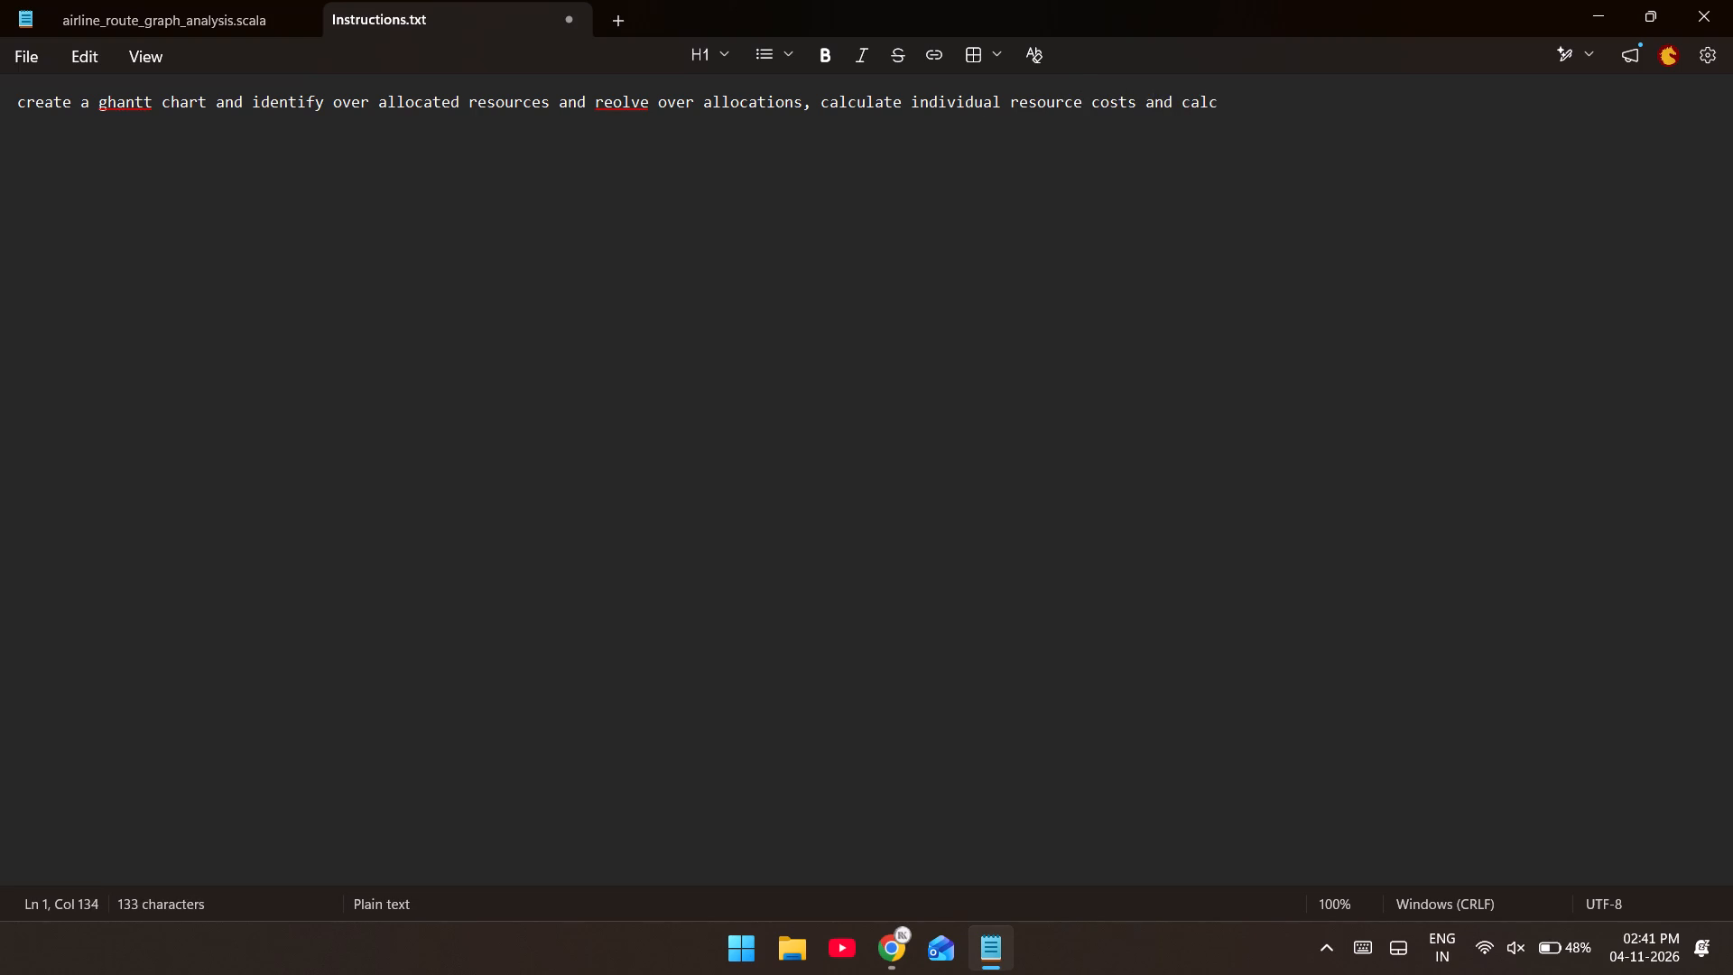
type("ulatr")
key("space")
key("space")
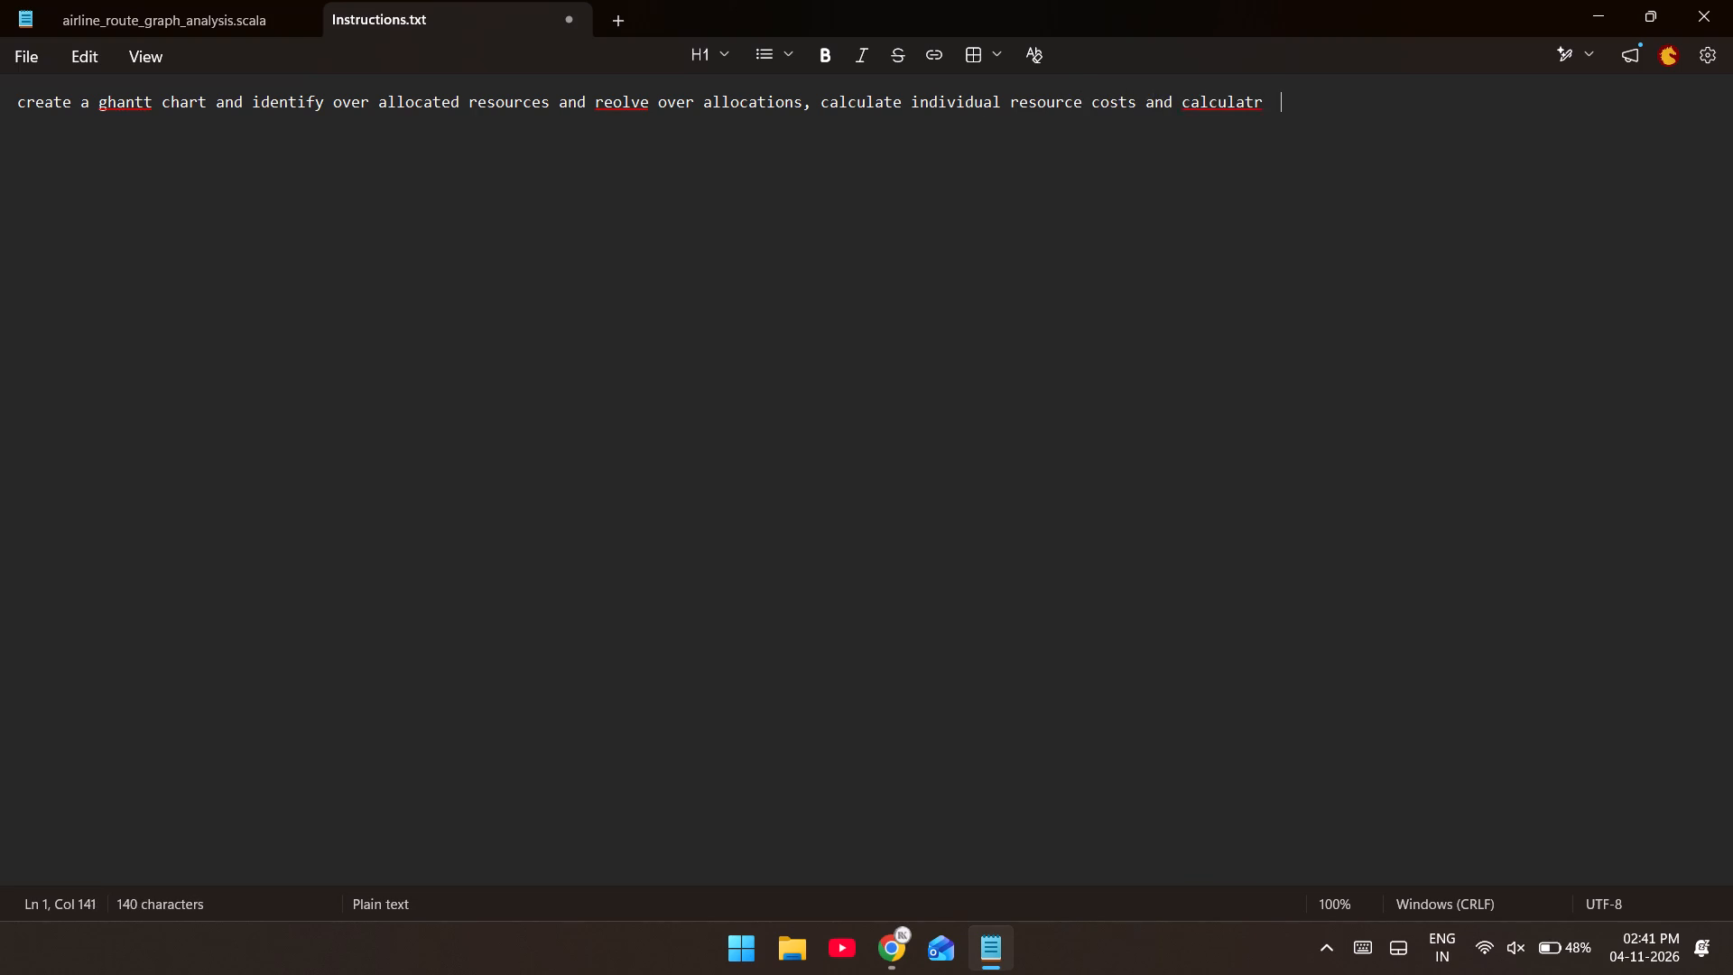
type("total pro")
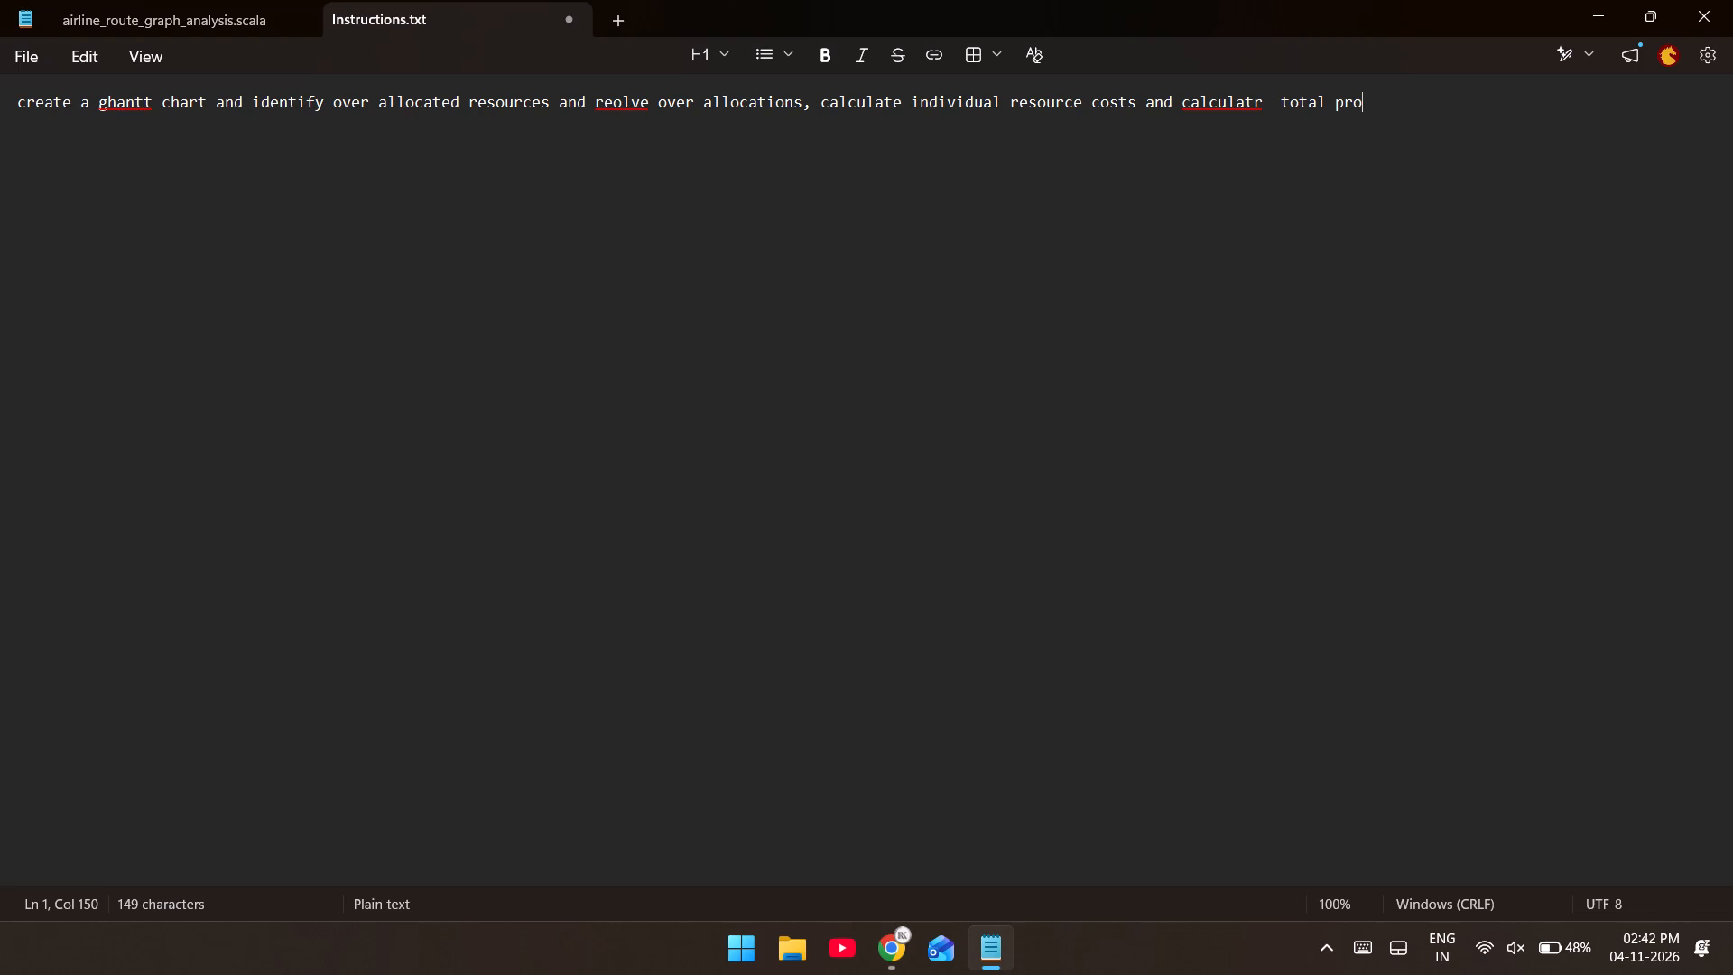
type("ject")
key("space")
type("ca")
key("BackSpace")
key("s")
key("BackSpace")
type("ost")
key("space")
Correct the misspelled words to "calculate", "resolve" and "Gantt", and start a new line below the sentence.
left_click(1258, 103)
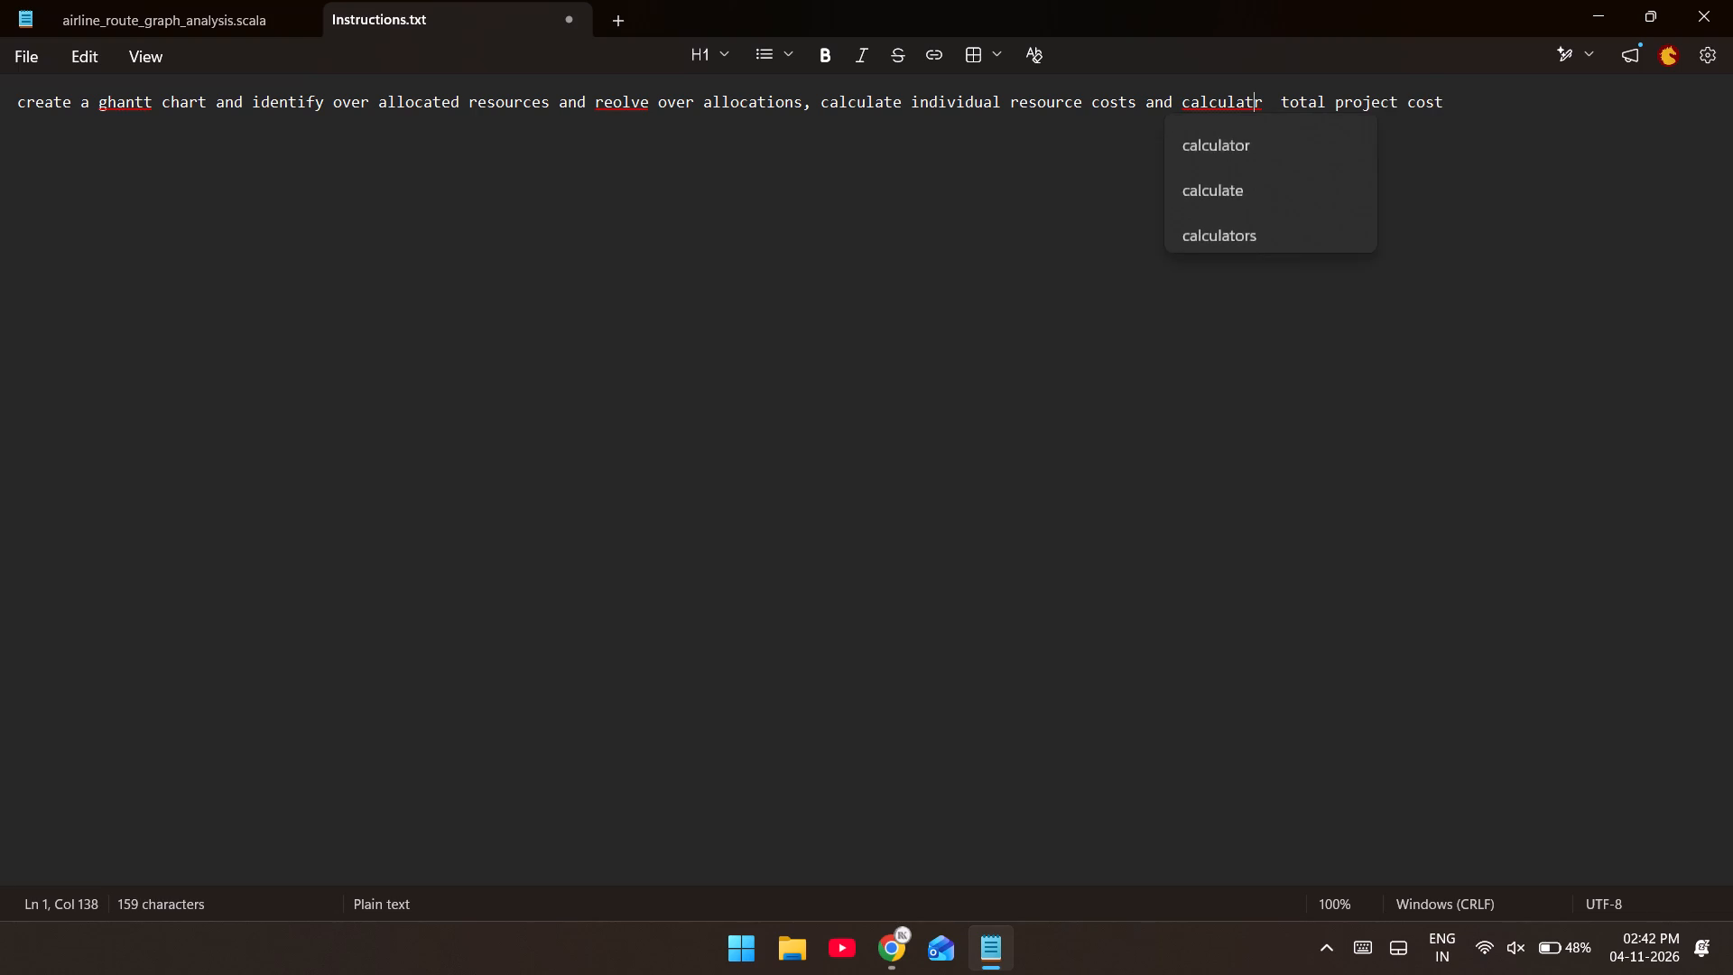
key("Right")
key("BackSpace")
key("e")
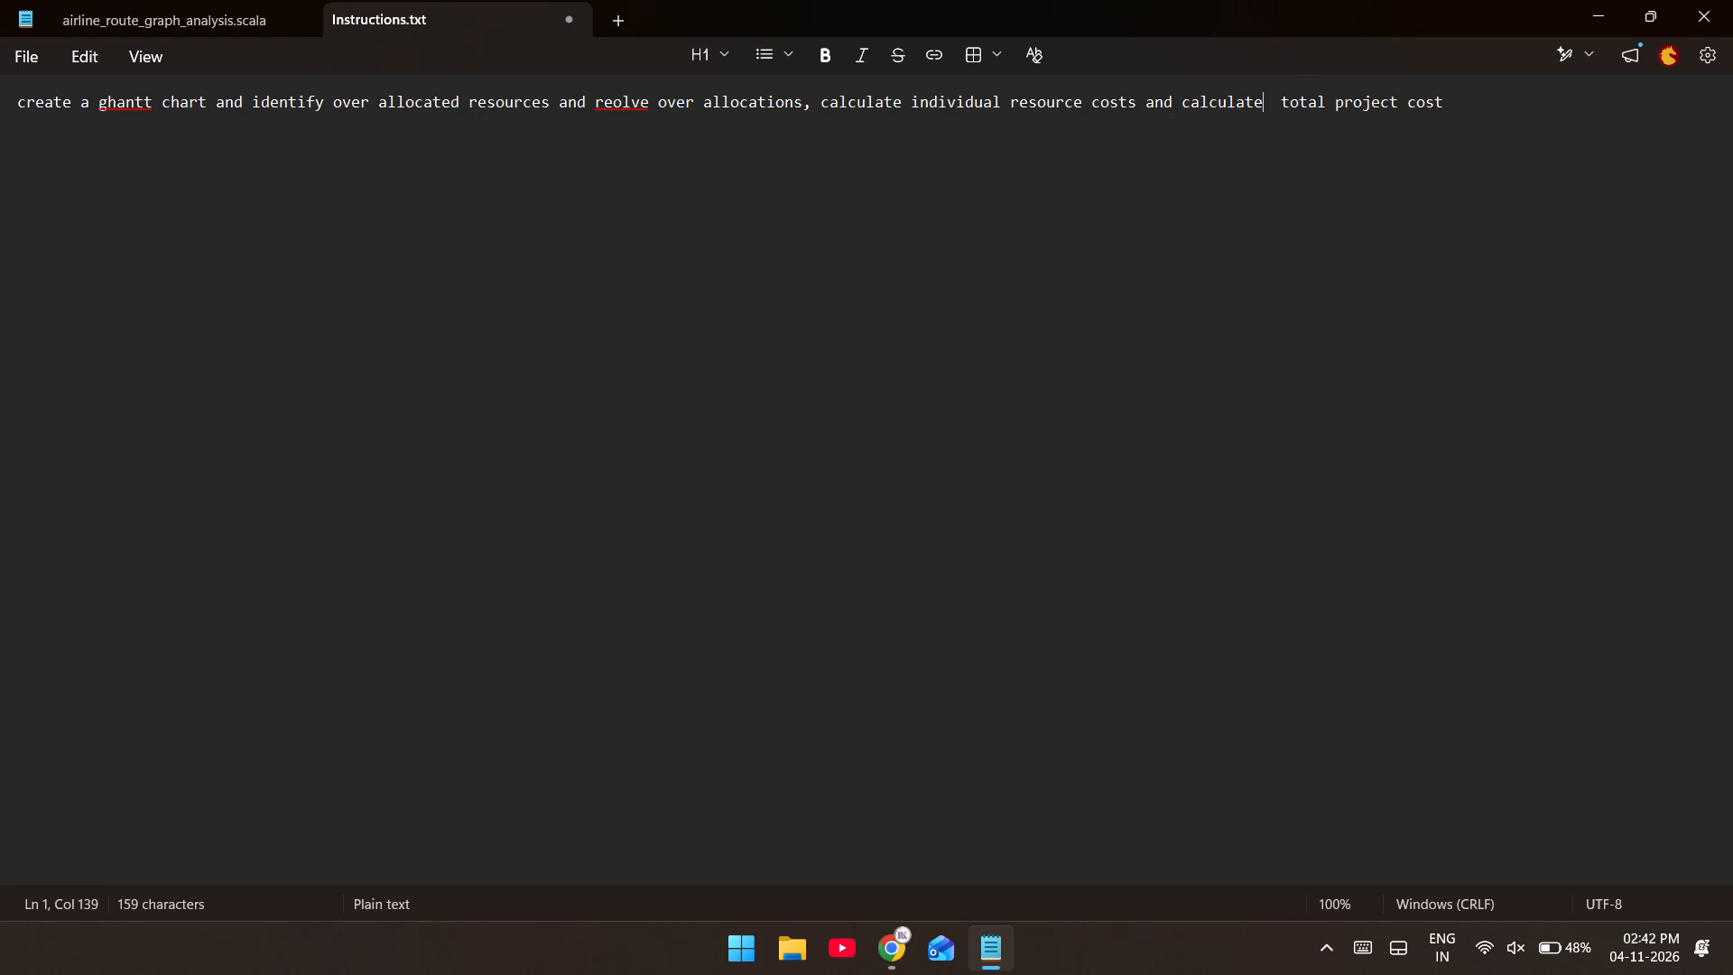
left_click(614, 106)
key("s")
left_click(617, 136)
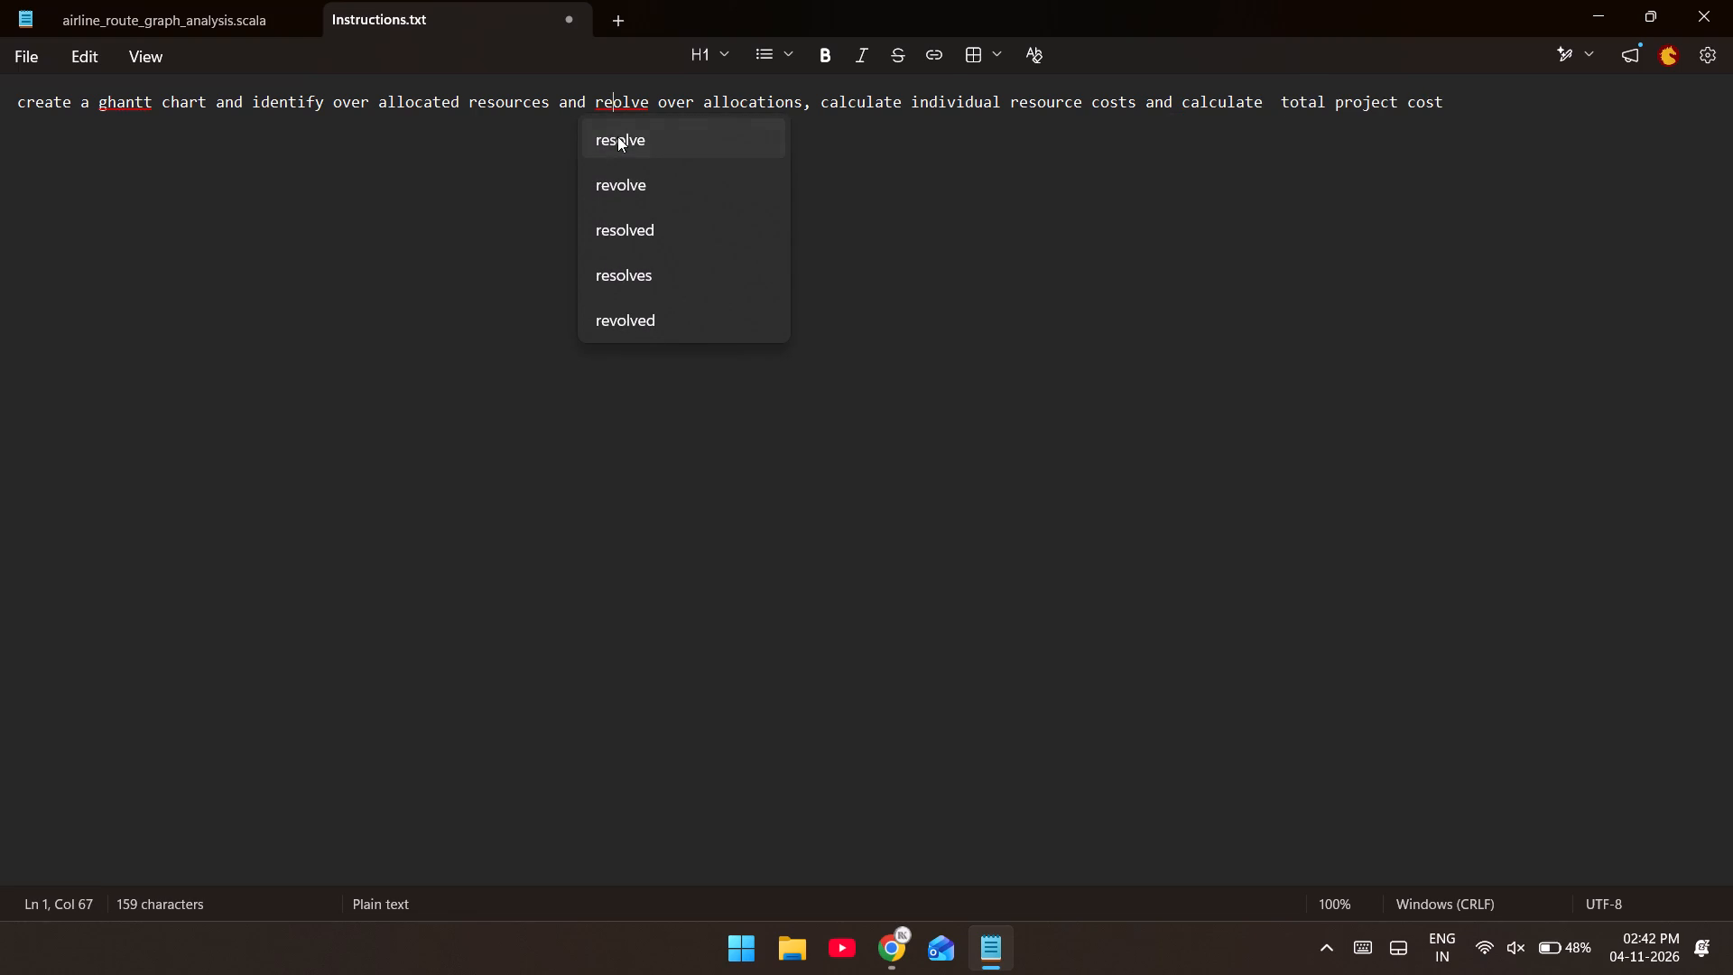
left_click(106, 104)
left_click(530, 229)
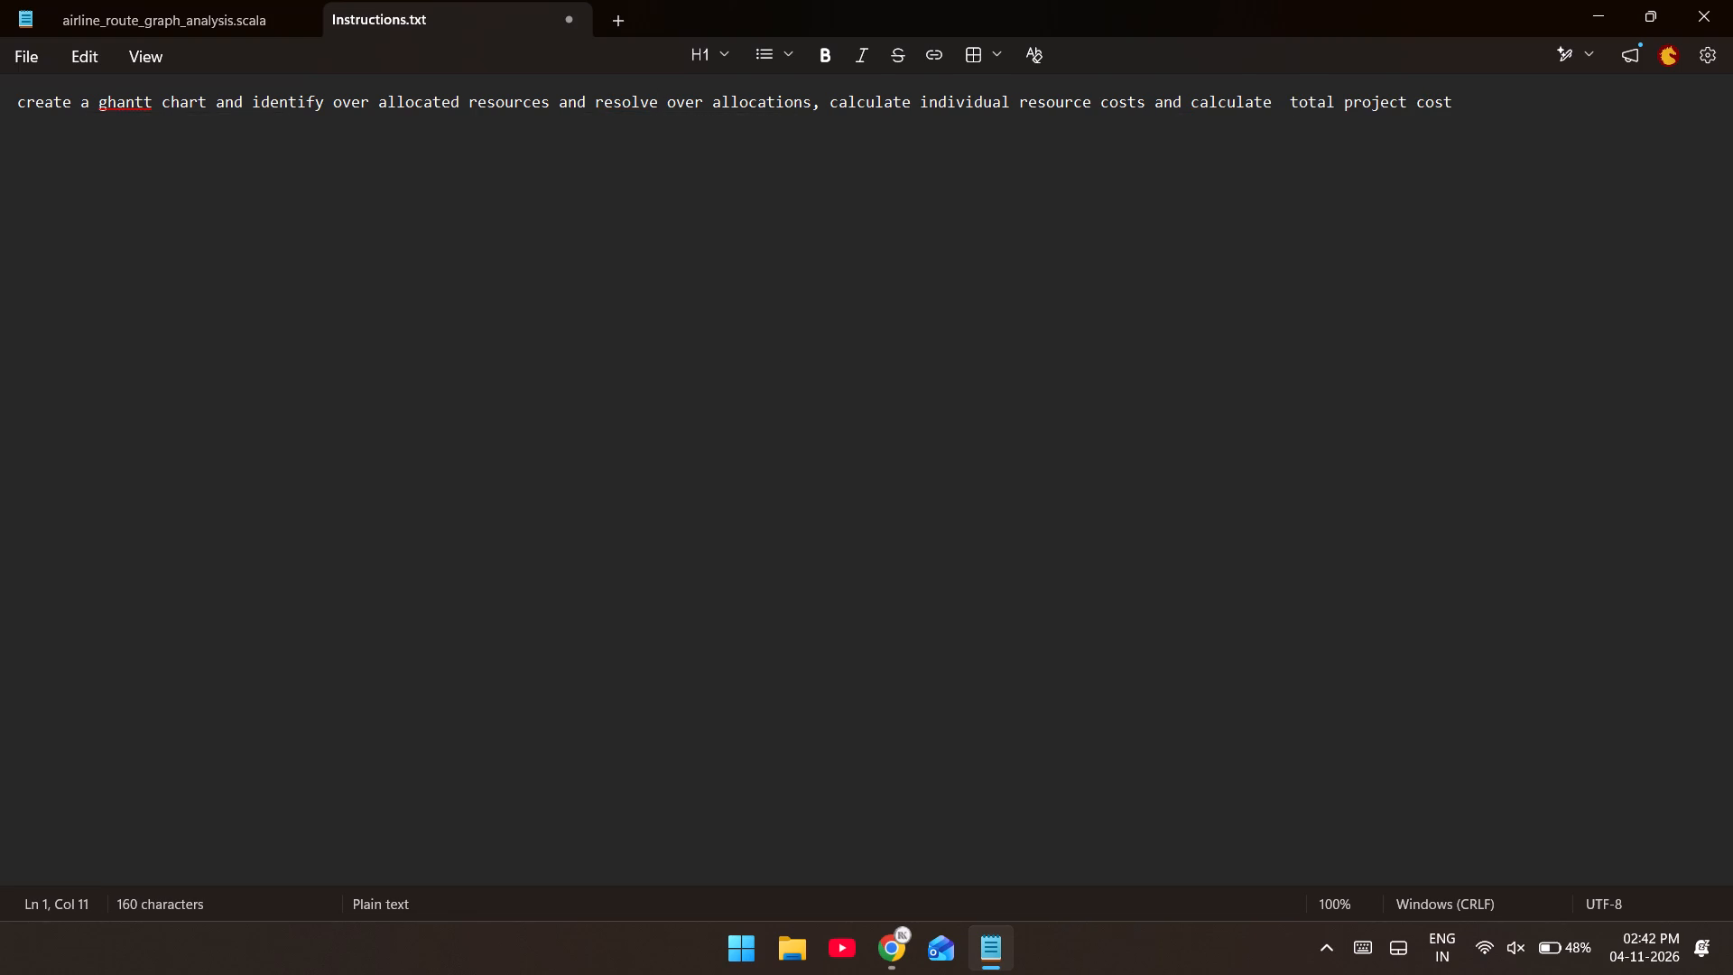
left_click(130, 98)
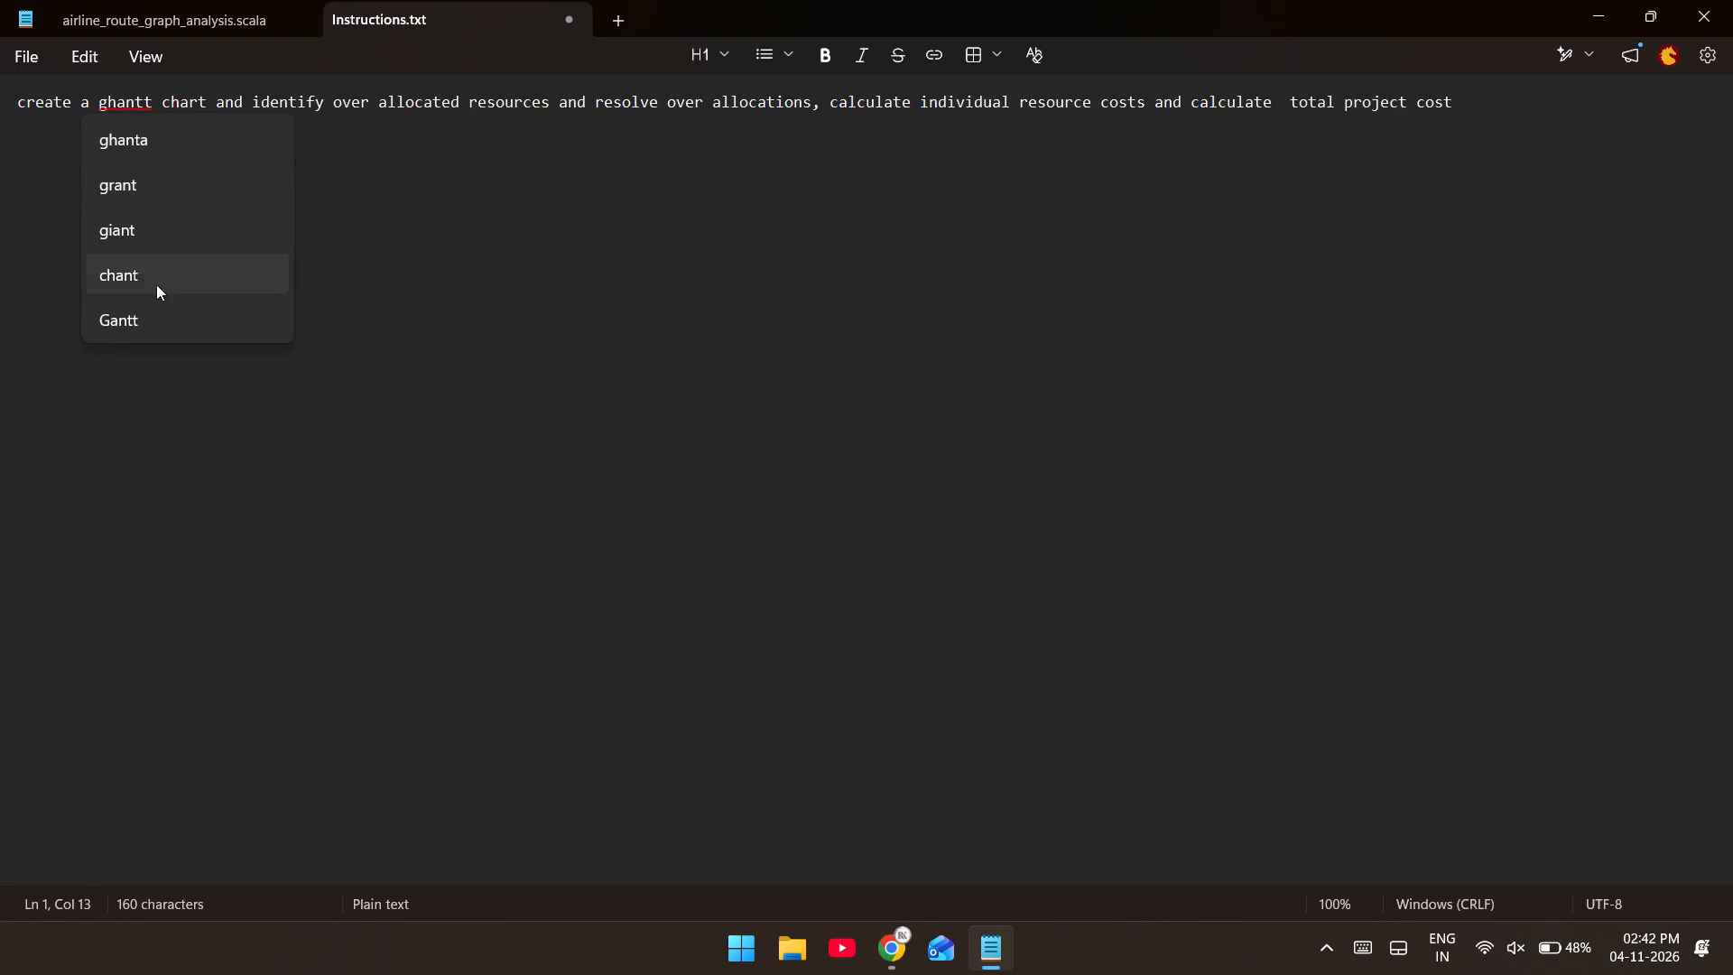
left_click(164, 318)
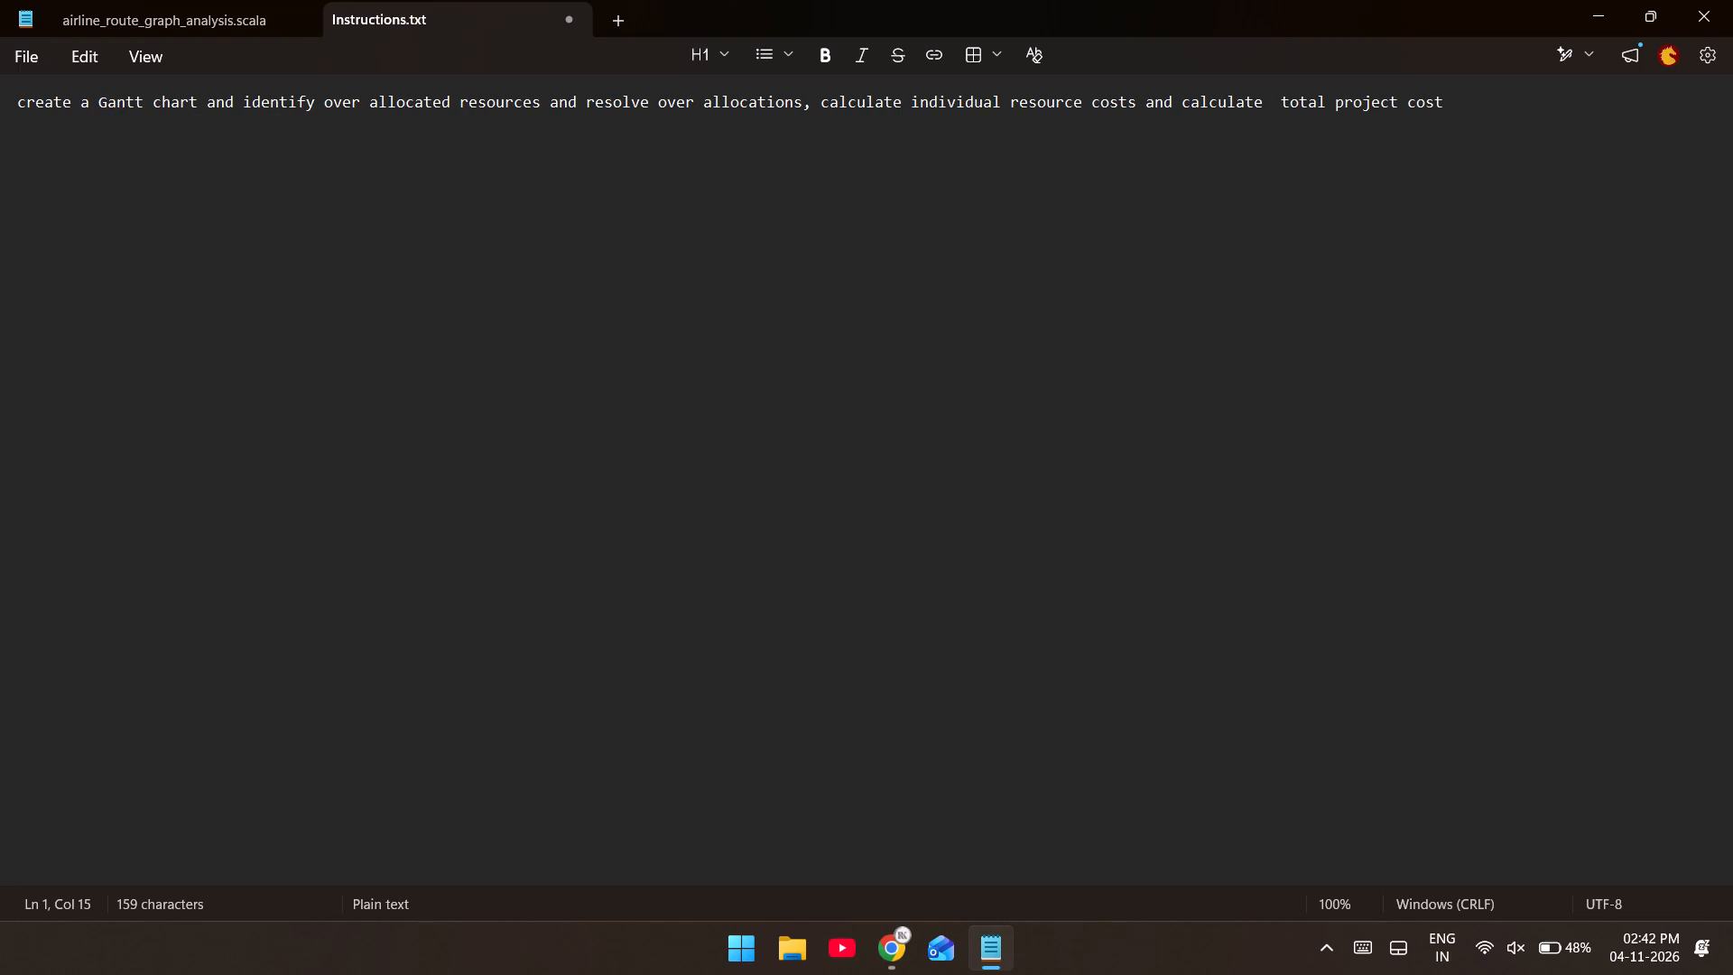
left_click(660, 216)
left_click(1512, 93)
key("Return")
Open Microsoft Project.
type("proje")
key("Return")
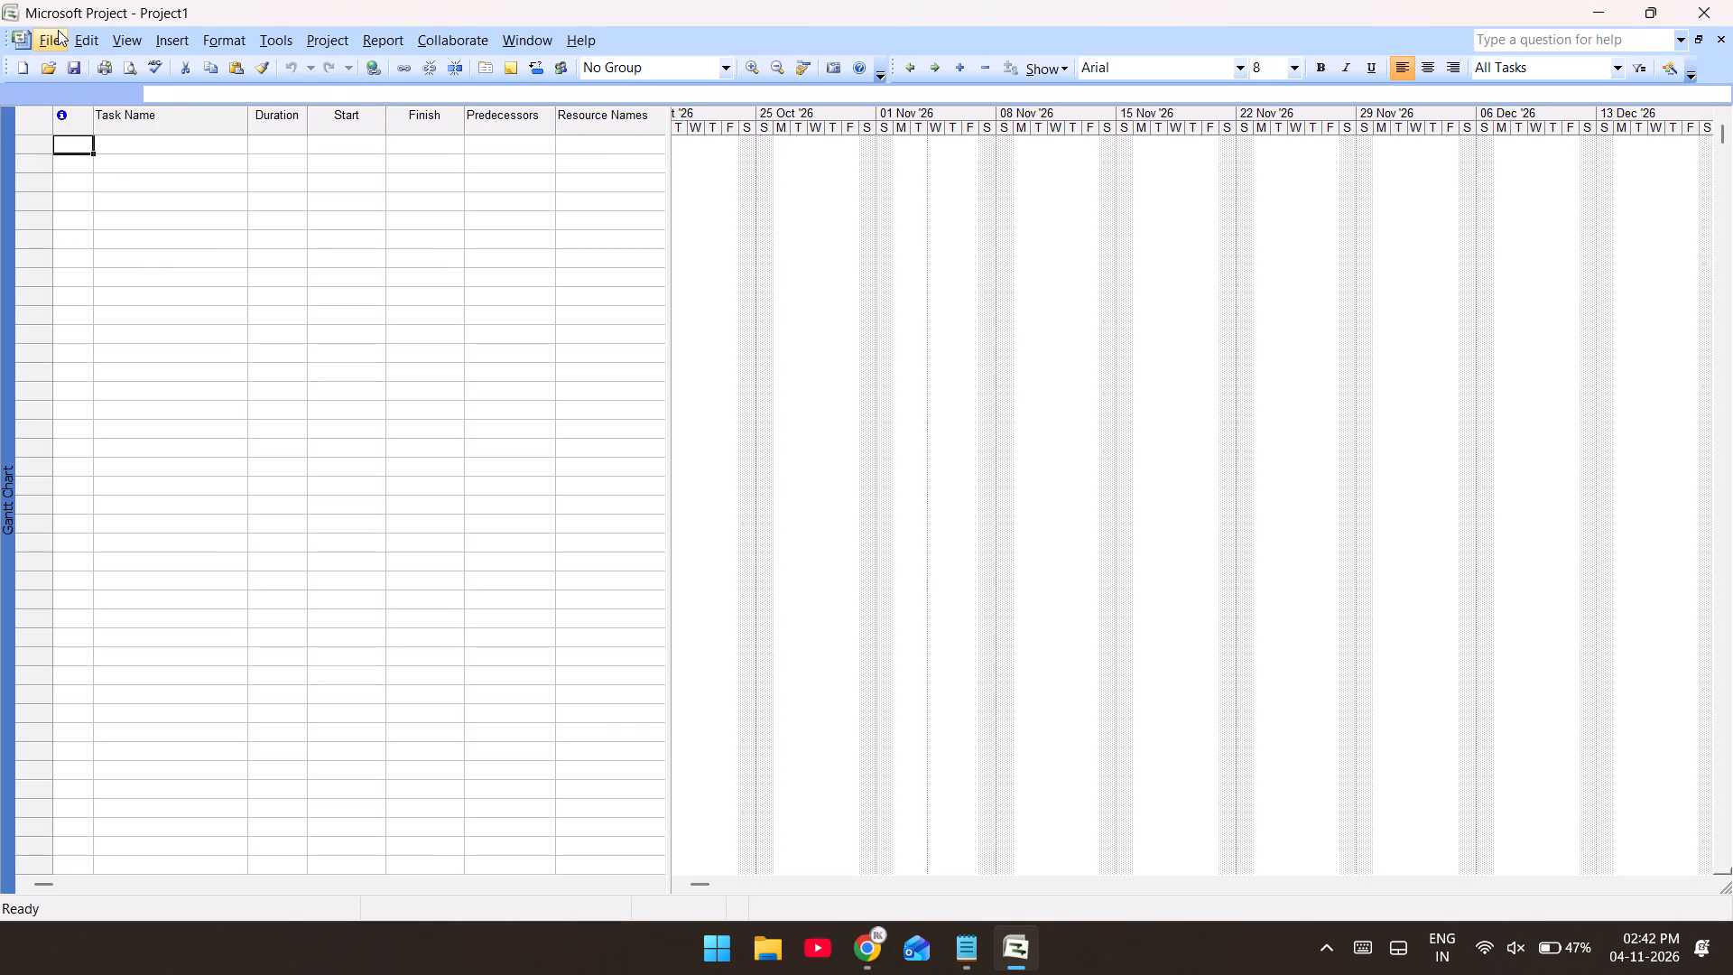
Save the blank project as "new project" in the New Project folder inside Documents > Project Managment Lab.
left_click_drag(51, 37, 42, 34)
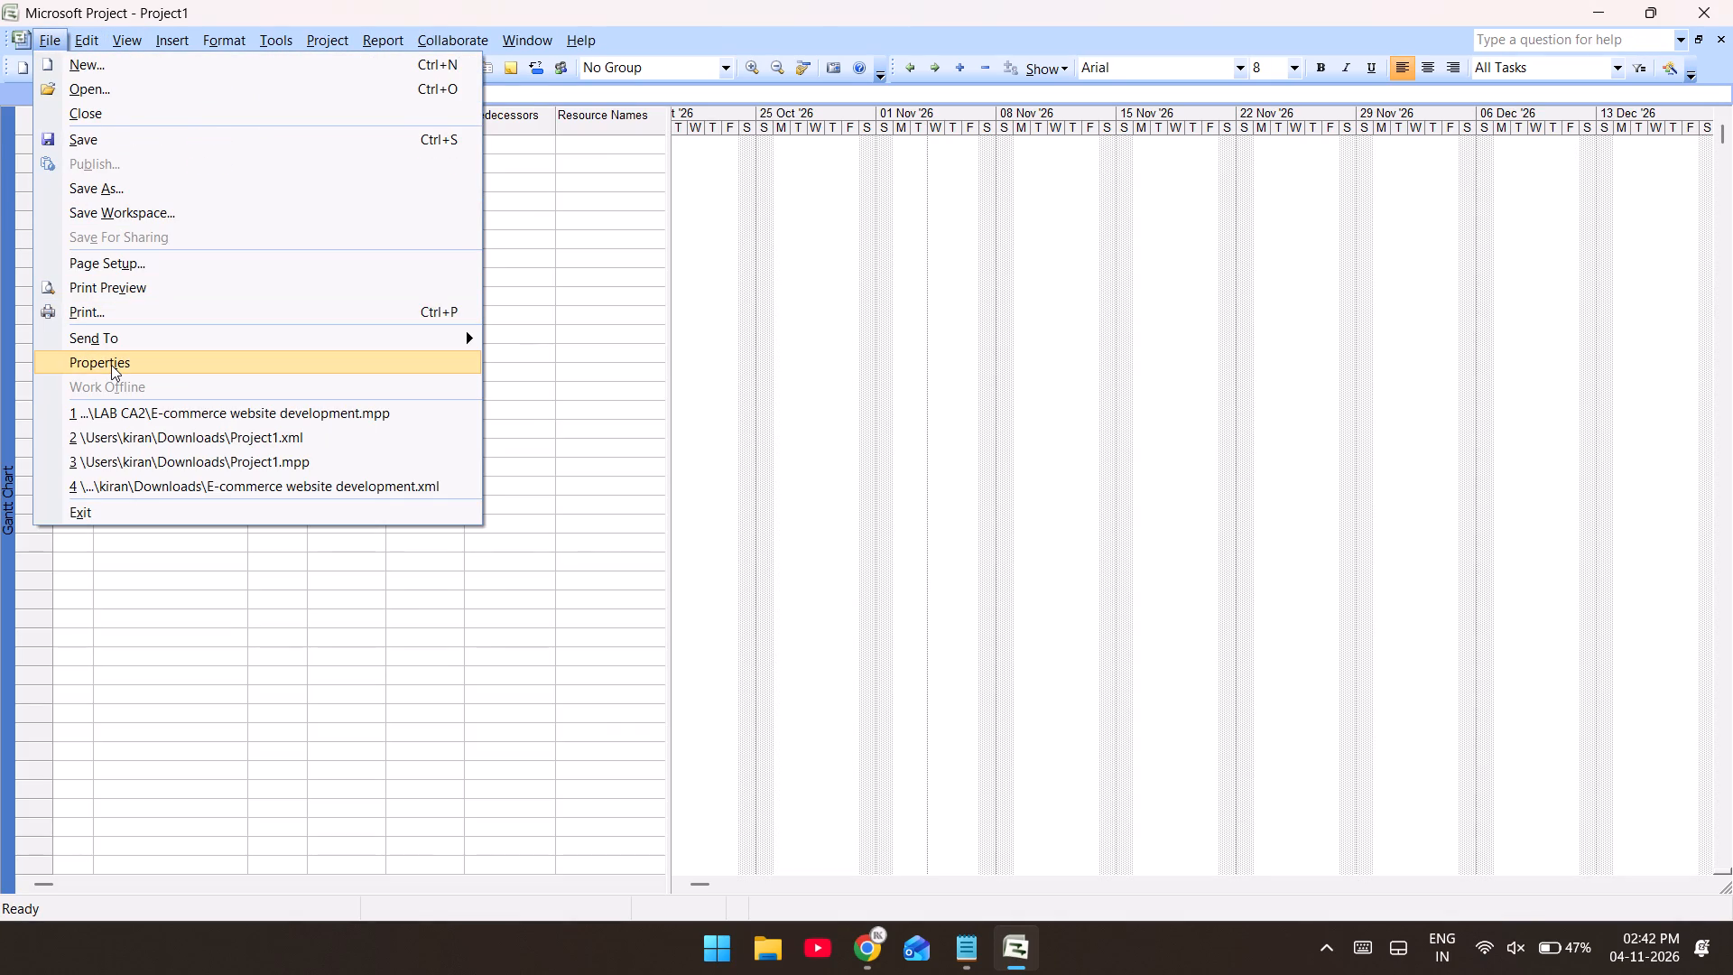
left_click(114, 183)
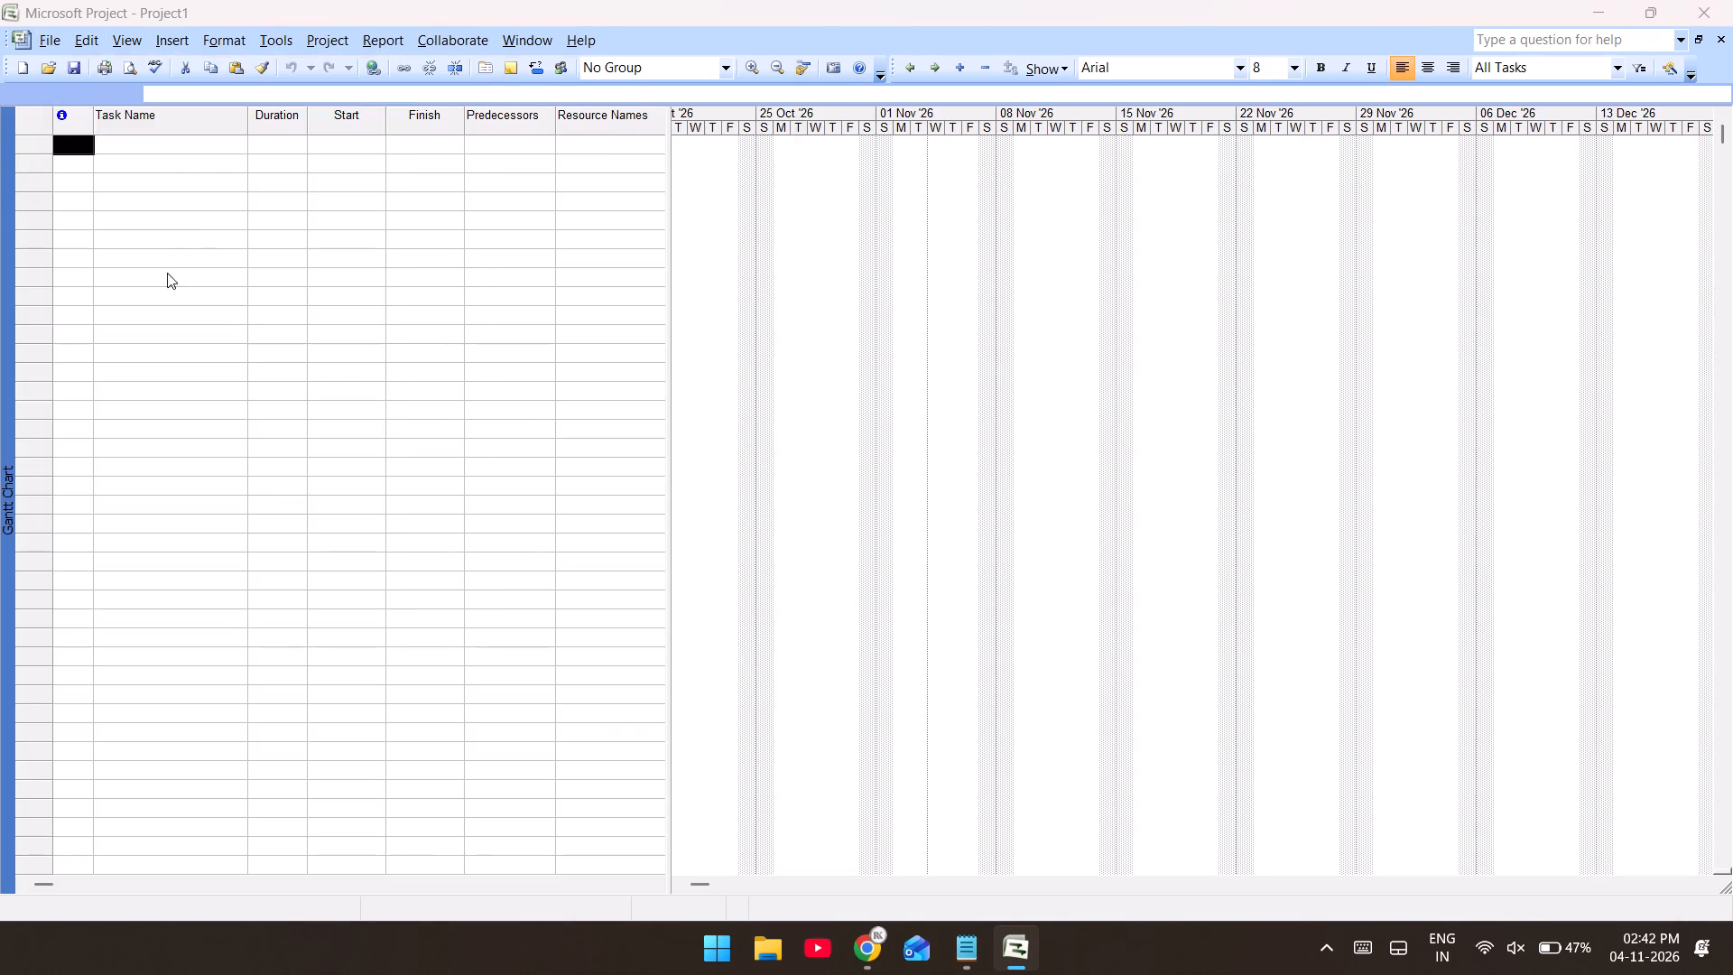
scroll(366, 299, "down", 2)
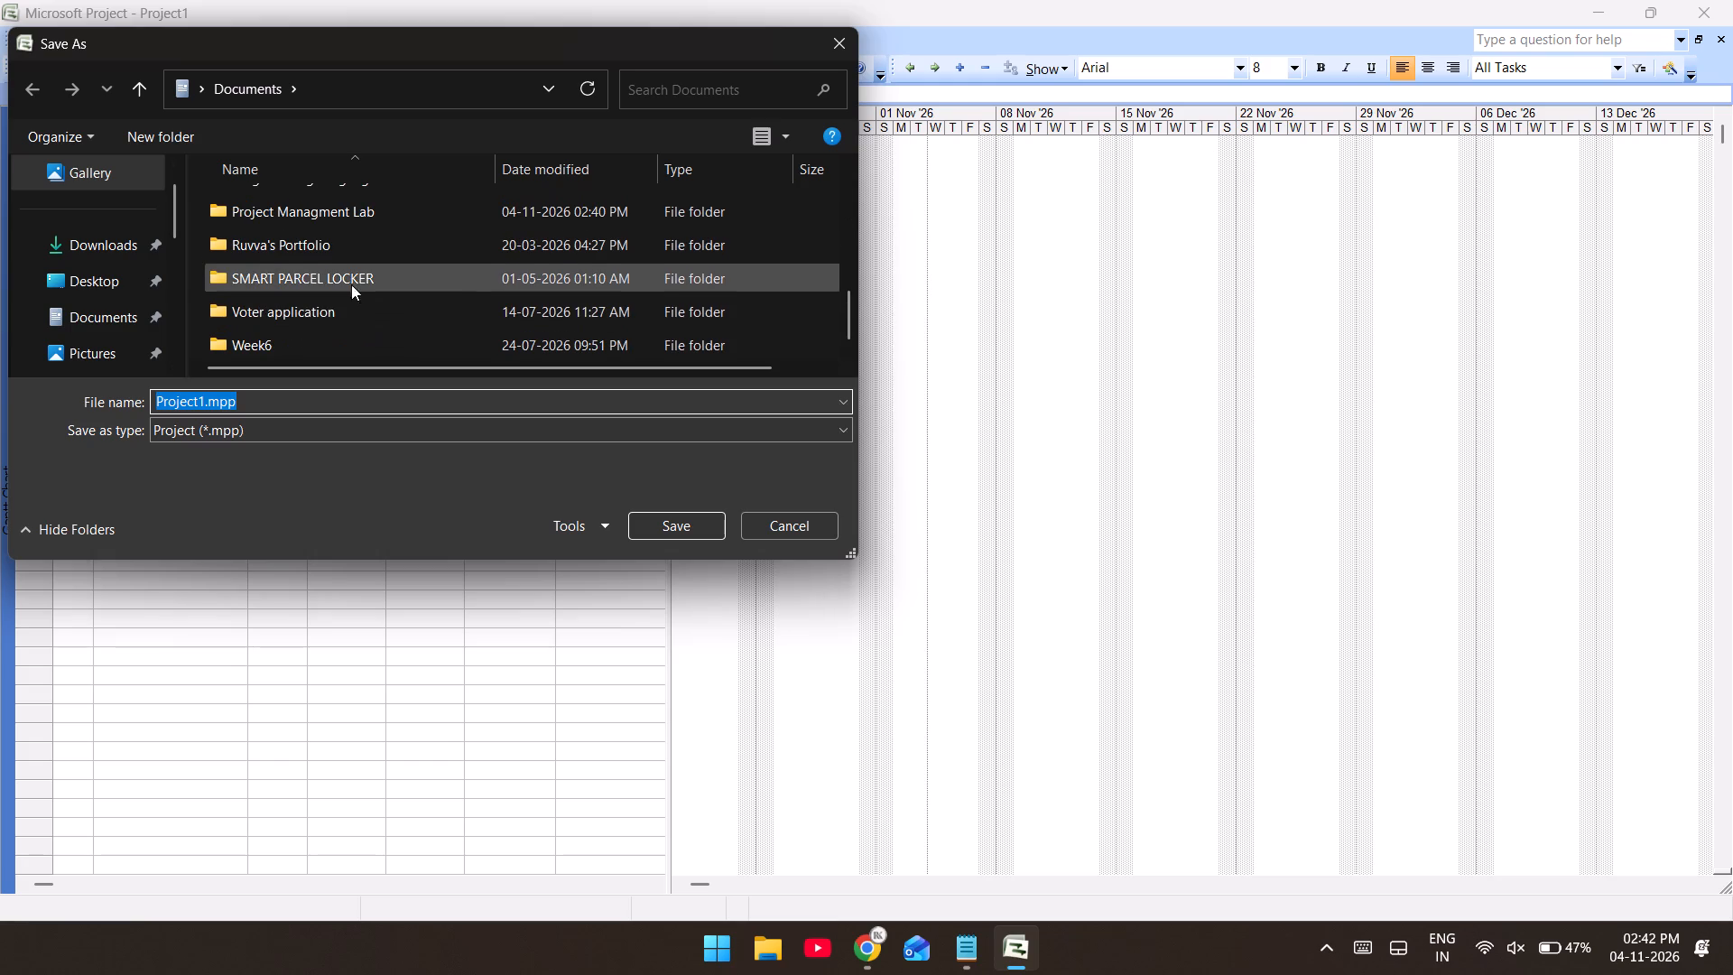
left_click(282, 201)
key("Return")
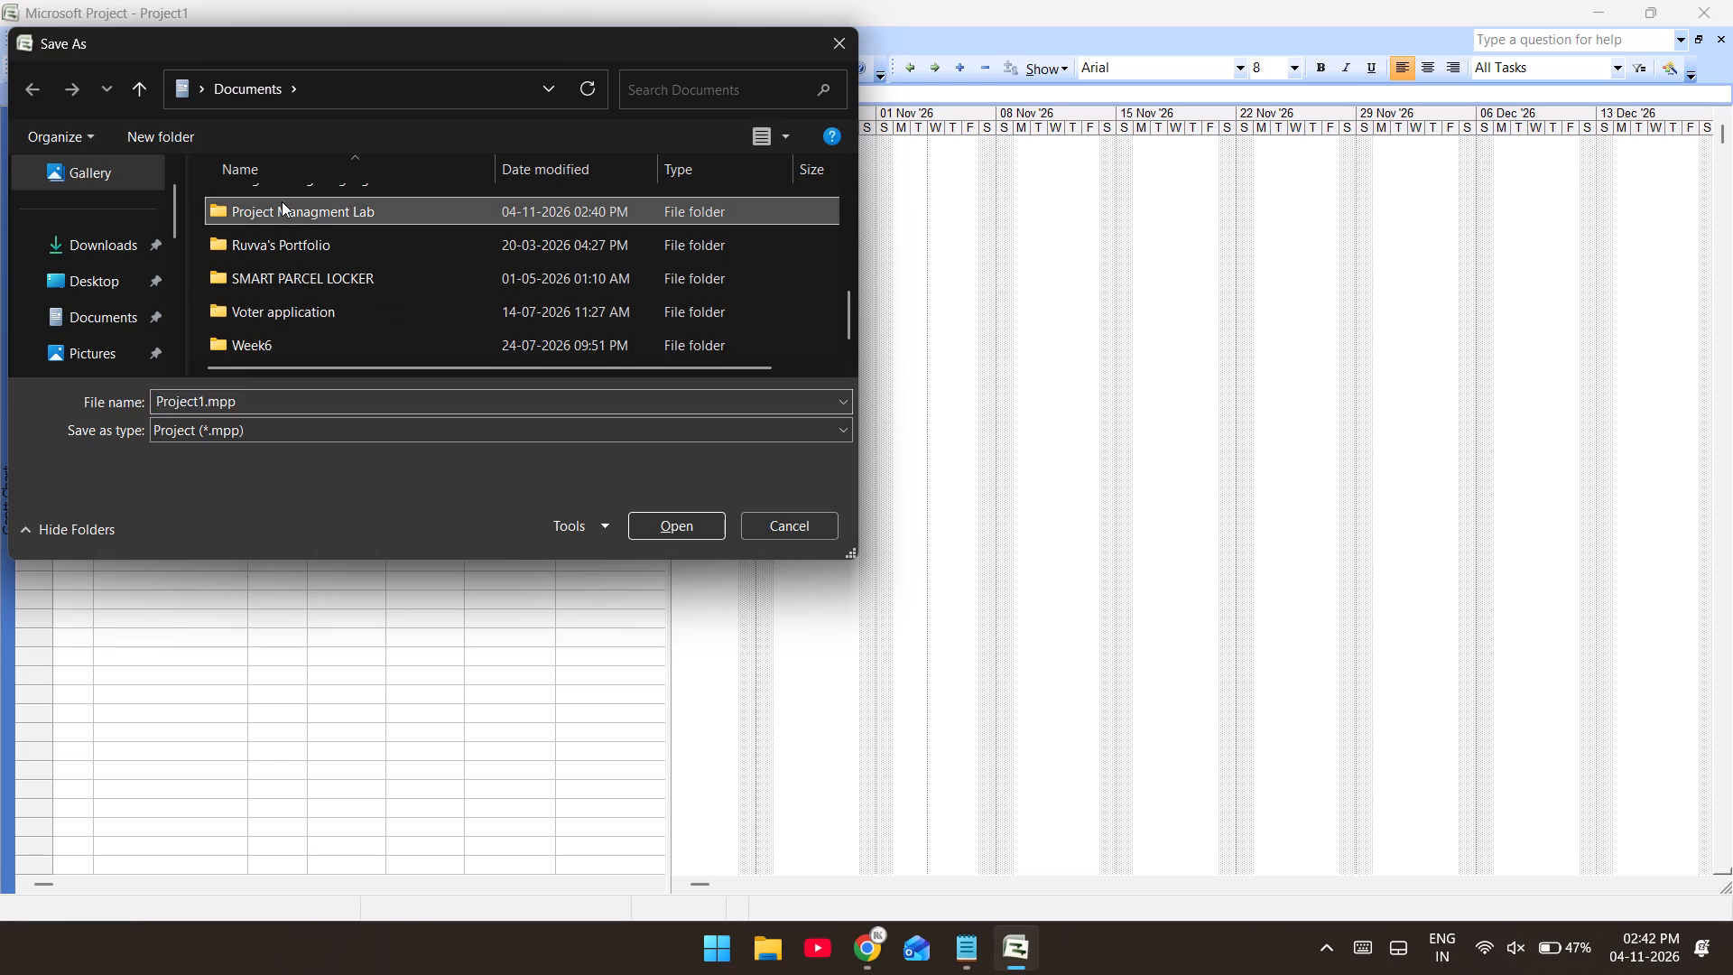
left_click(291, 267)
key("Return")
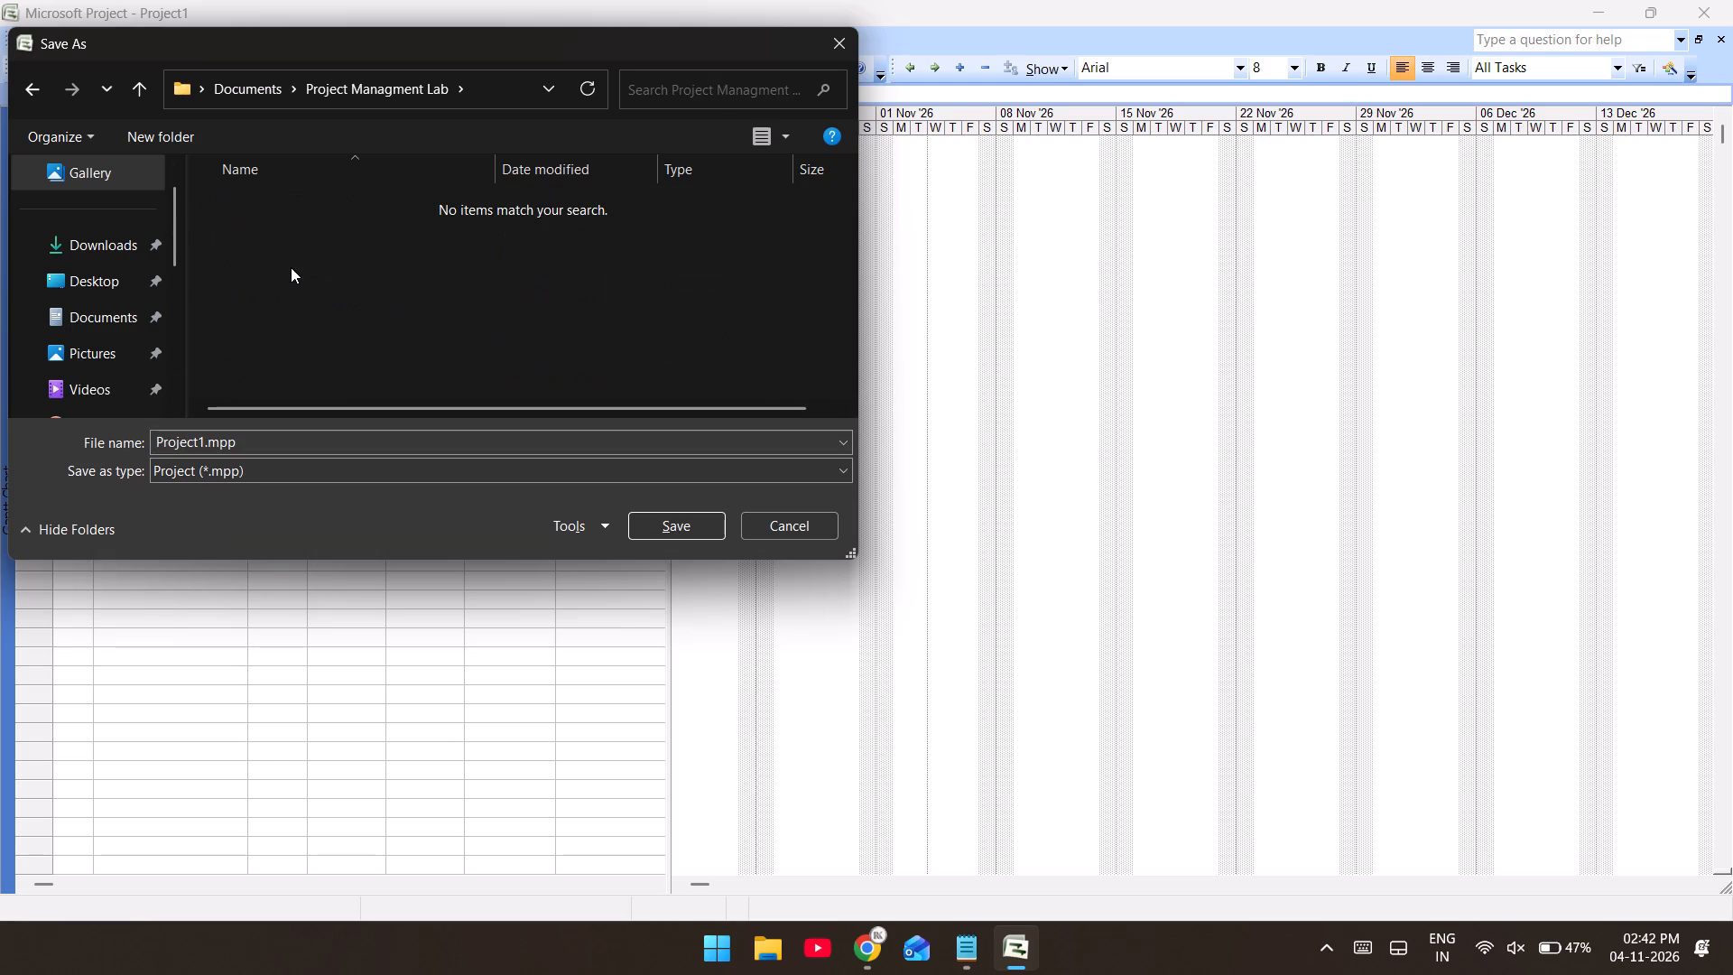
left_click(277, 441)
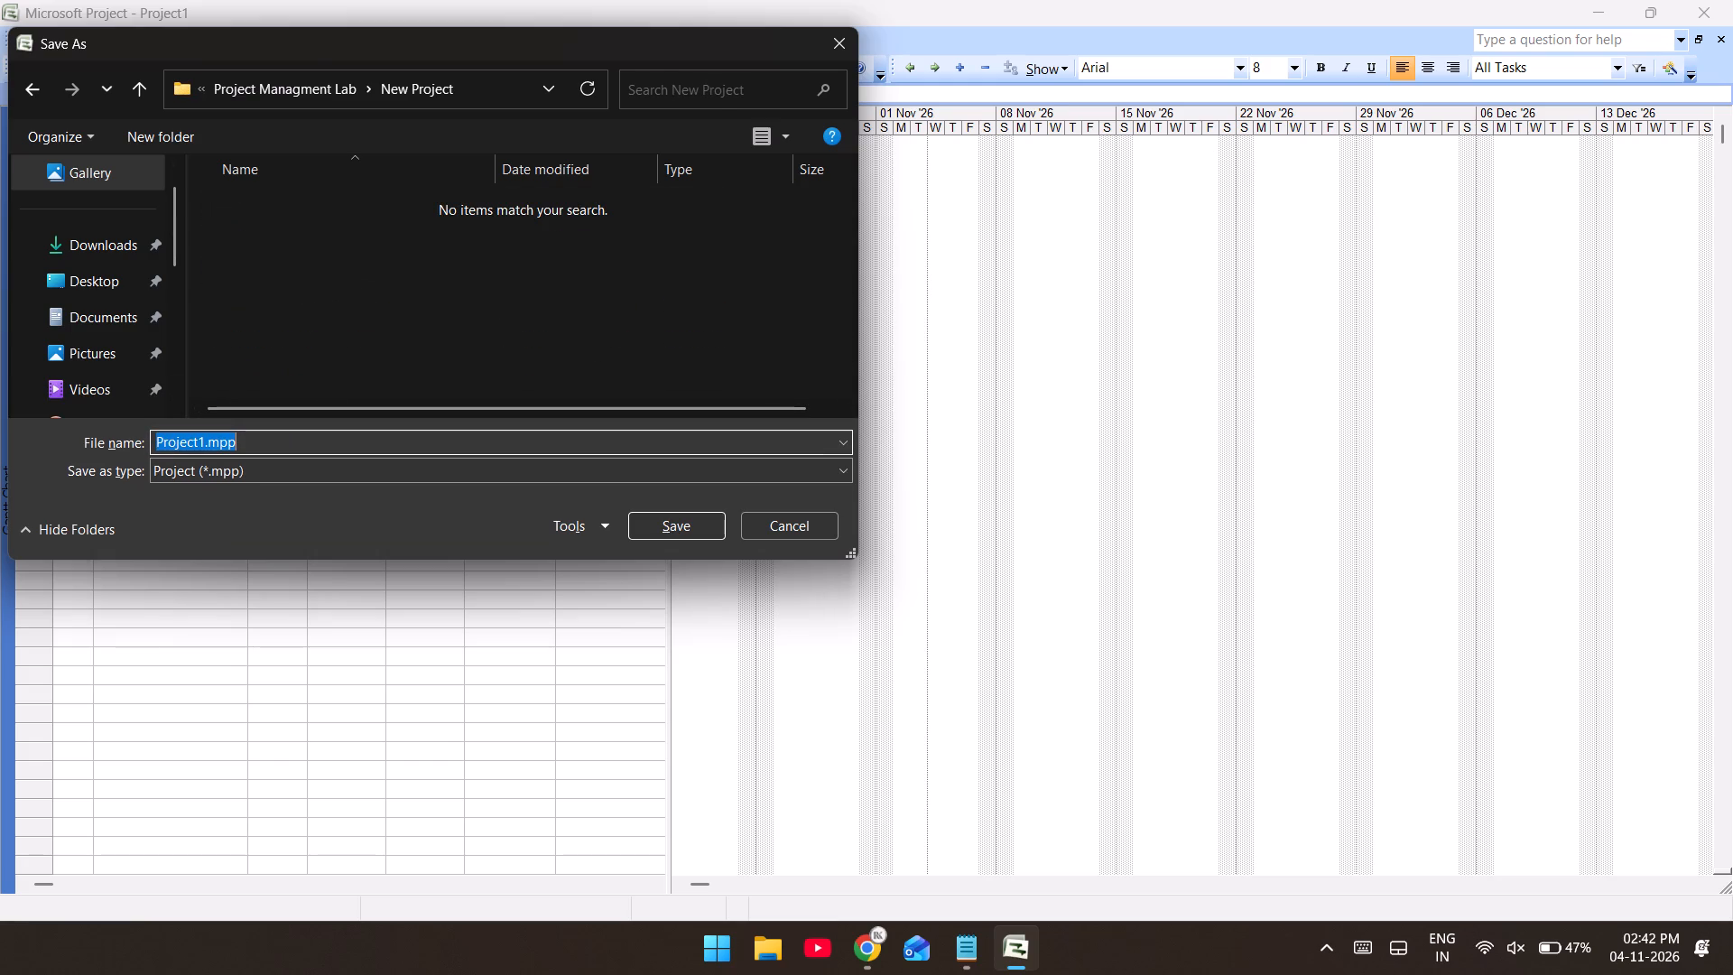
type("new project")
key("Return")
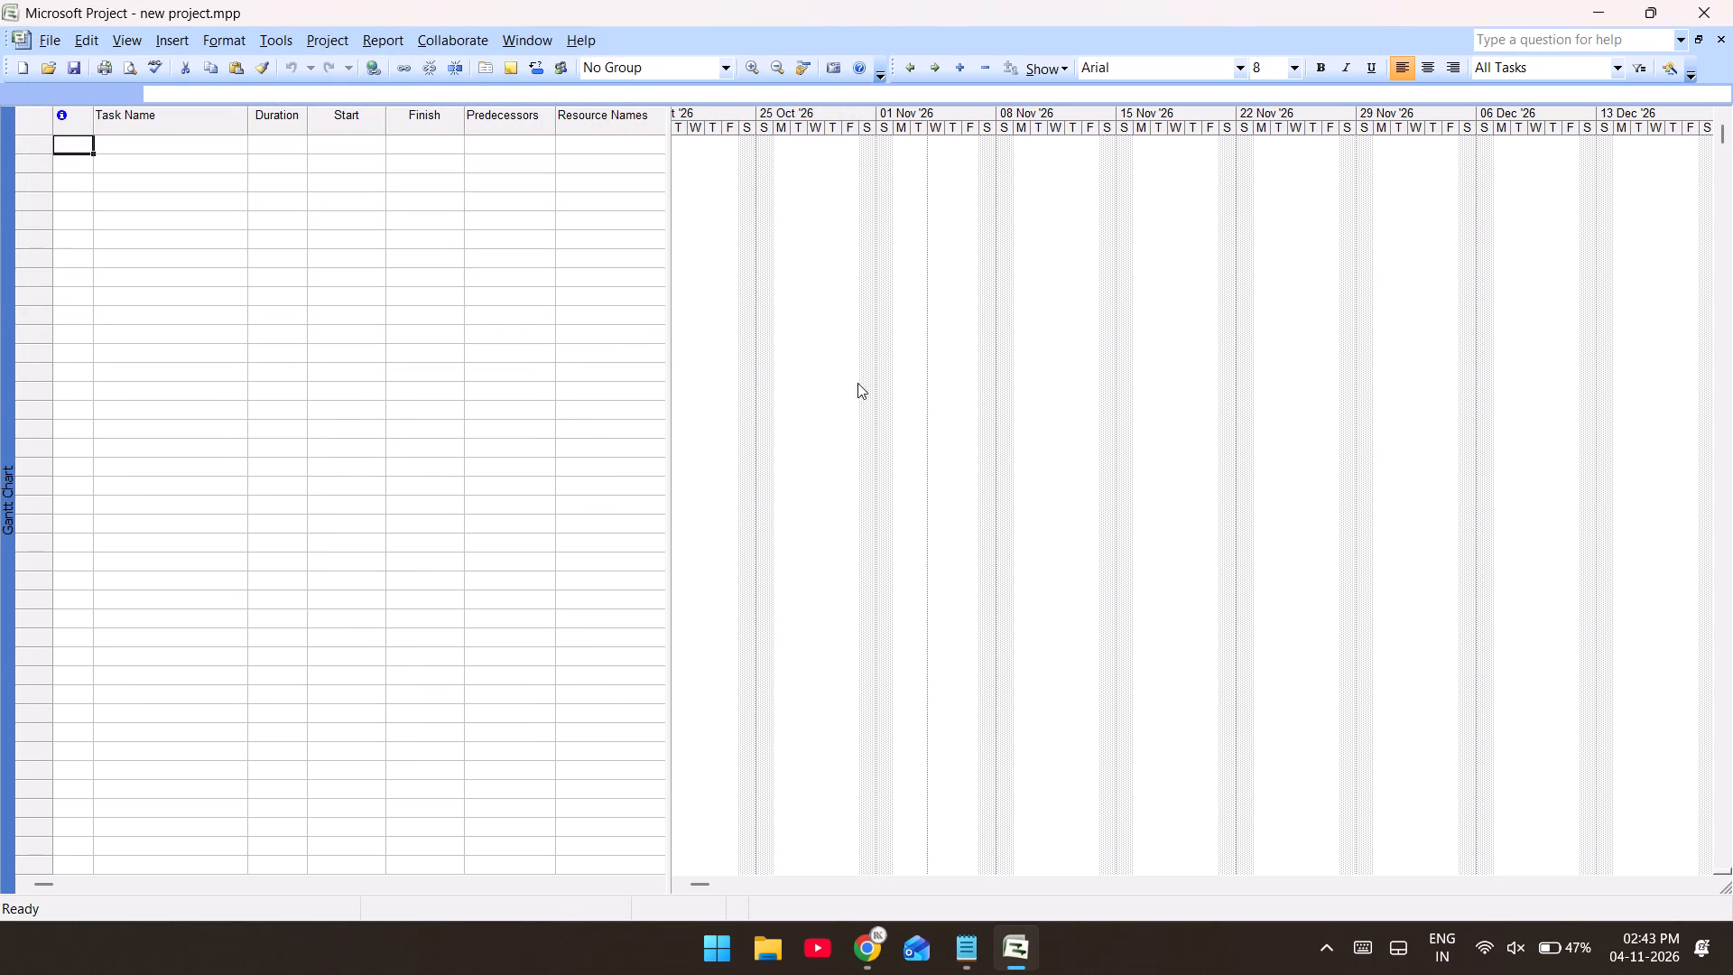
In Notepad, add "8 hours per day , 5 days working, no overtime and 100% work capacity and dates are in november" and save the file.
key("alt+Tab")
type("8 hours per day , 5")
key("space")
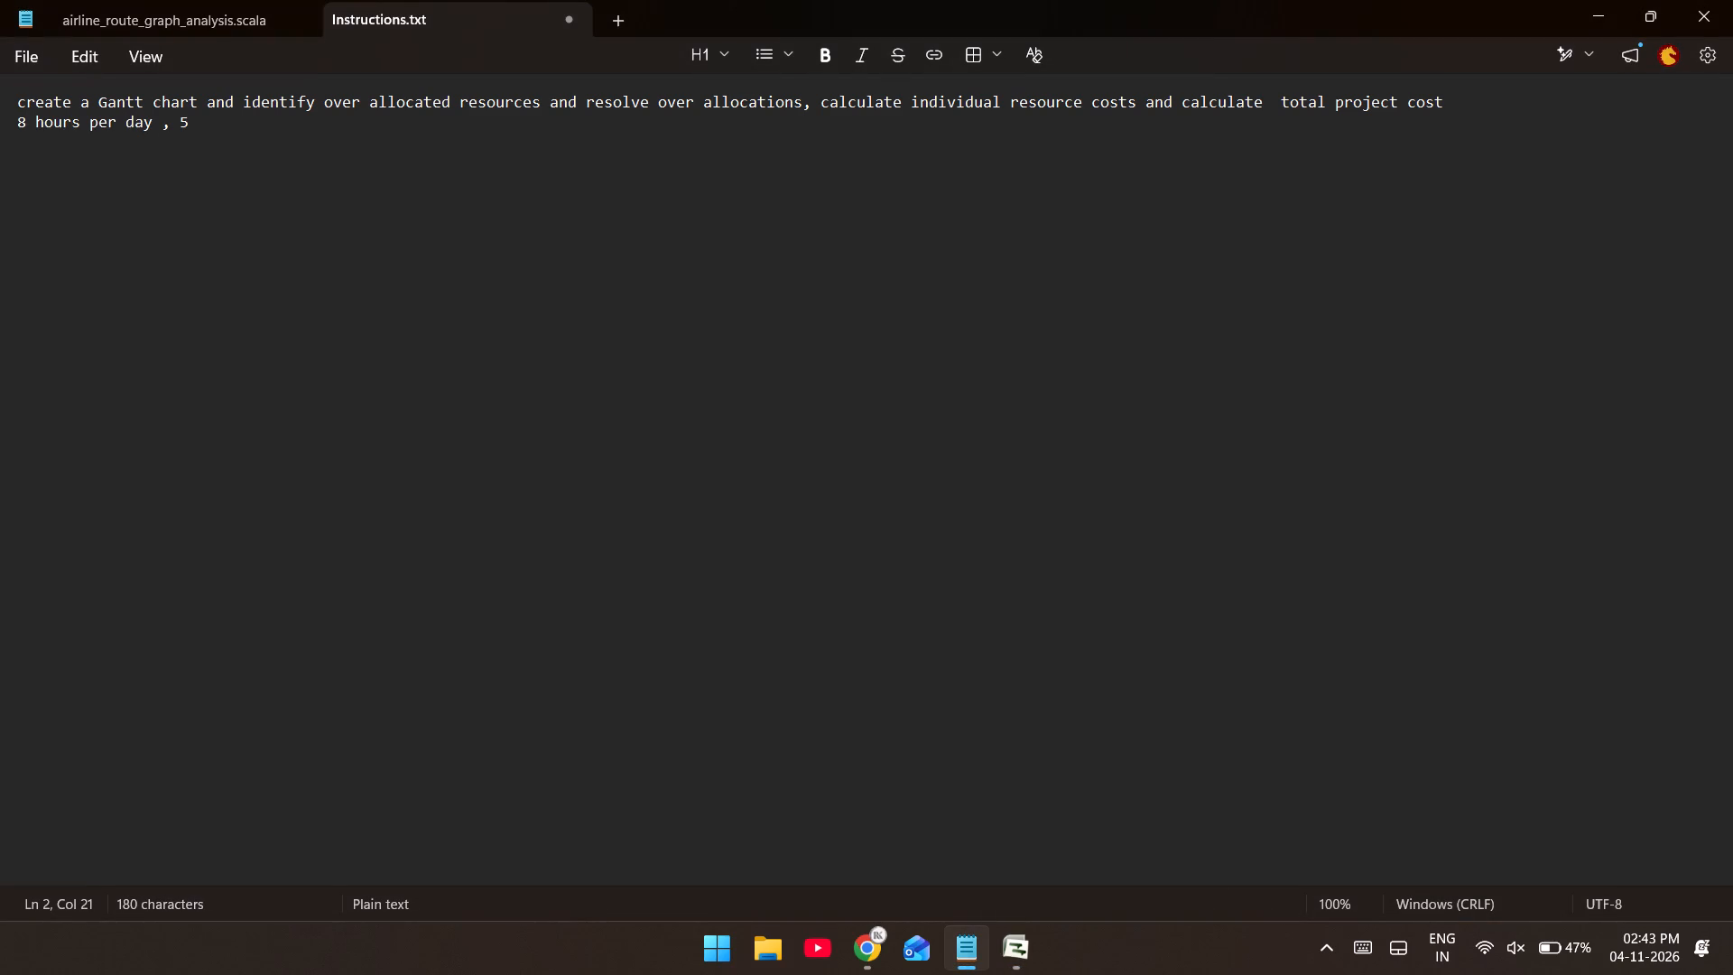
type("days working, no overtime a")
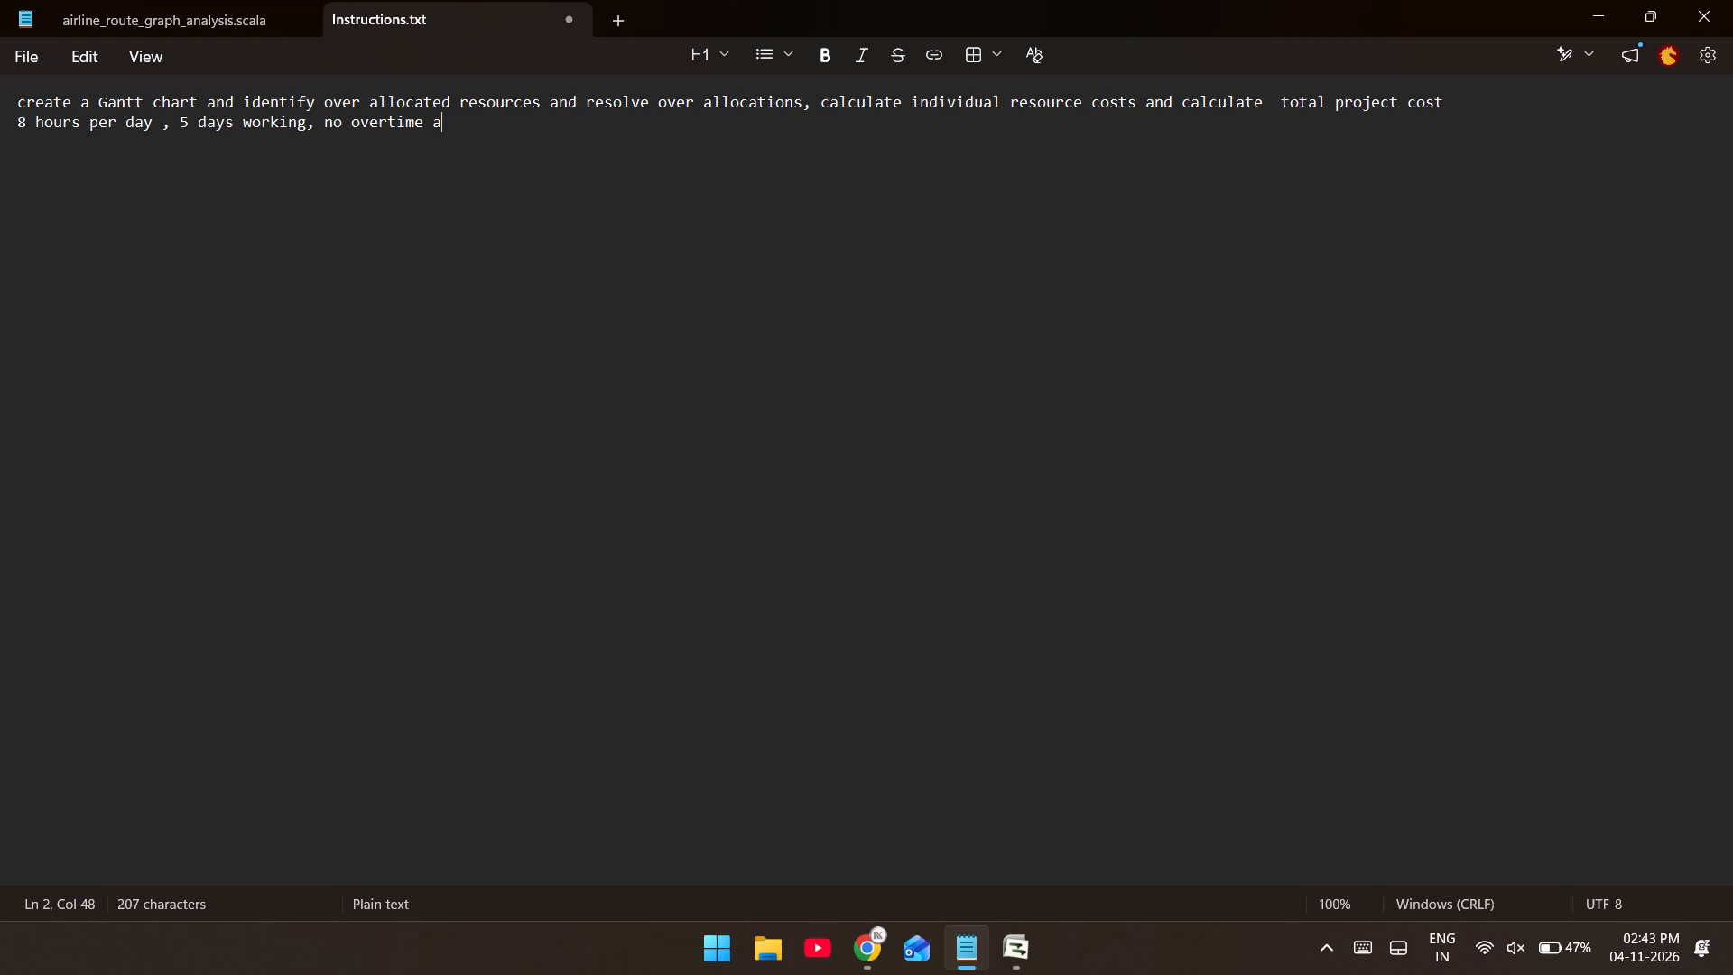
type("nd 100")
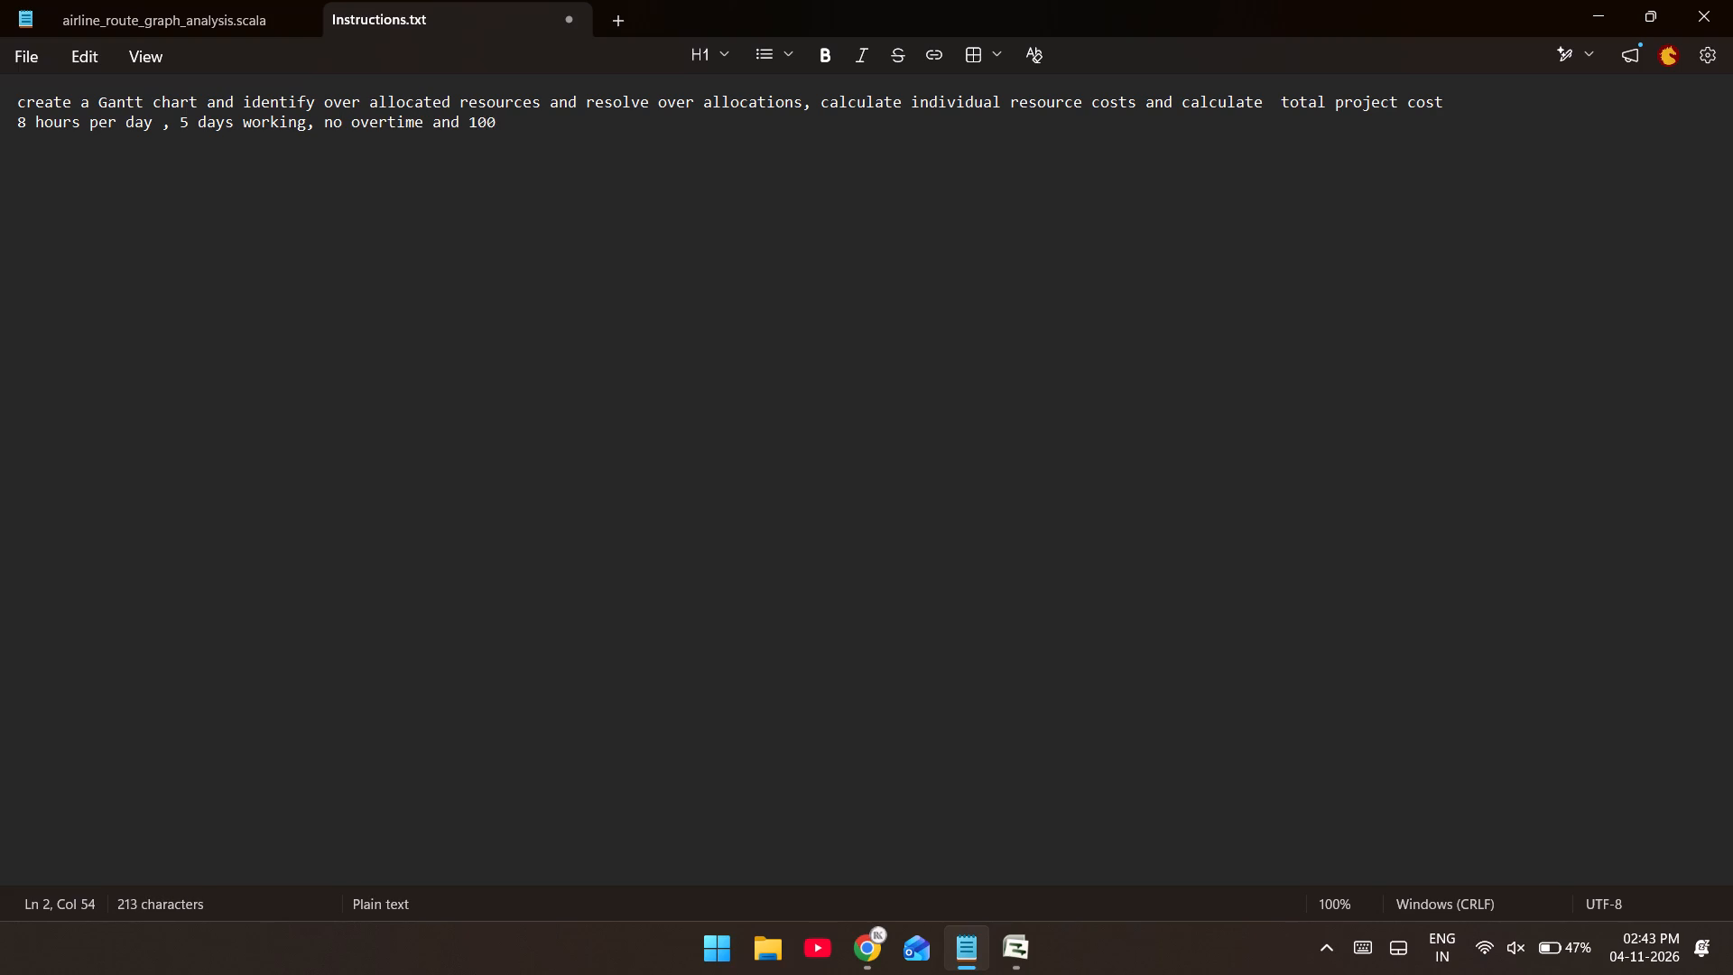
type("%")
key("space")
type("work capacity")
key("space")
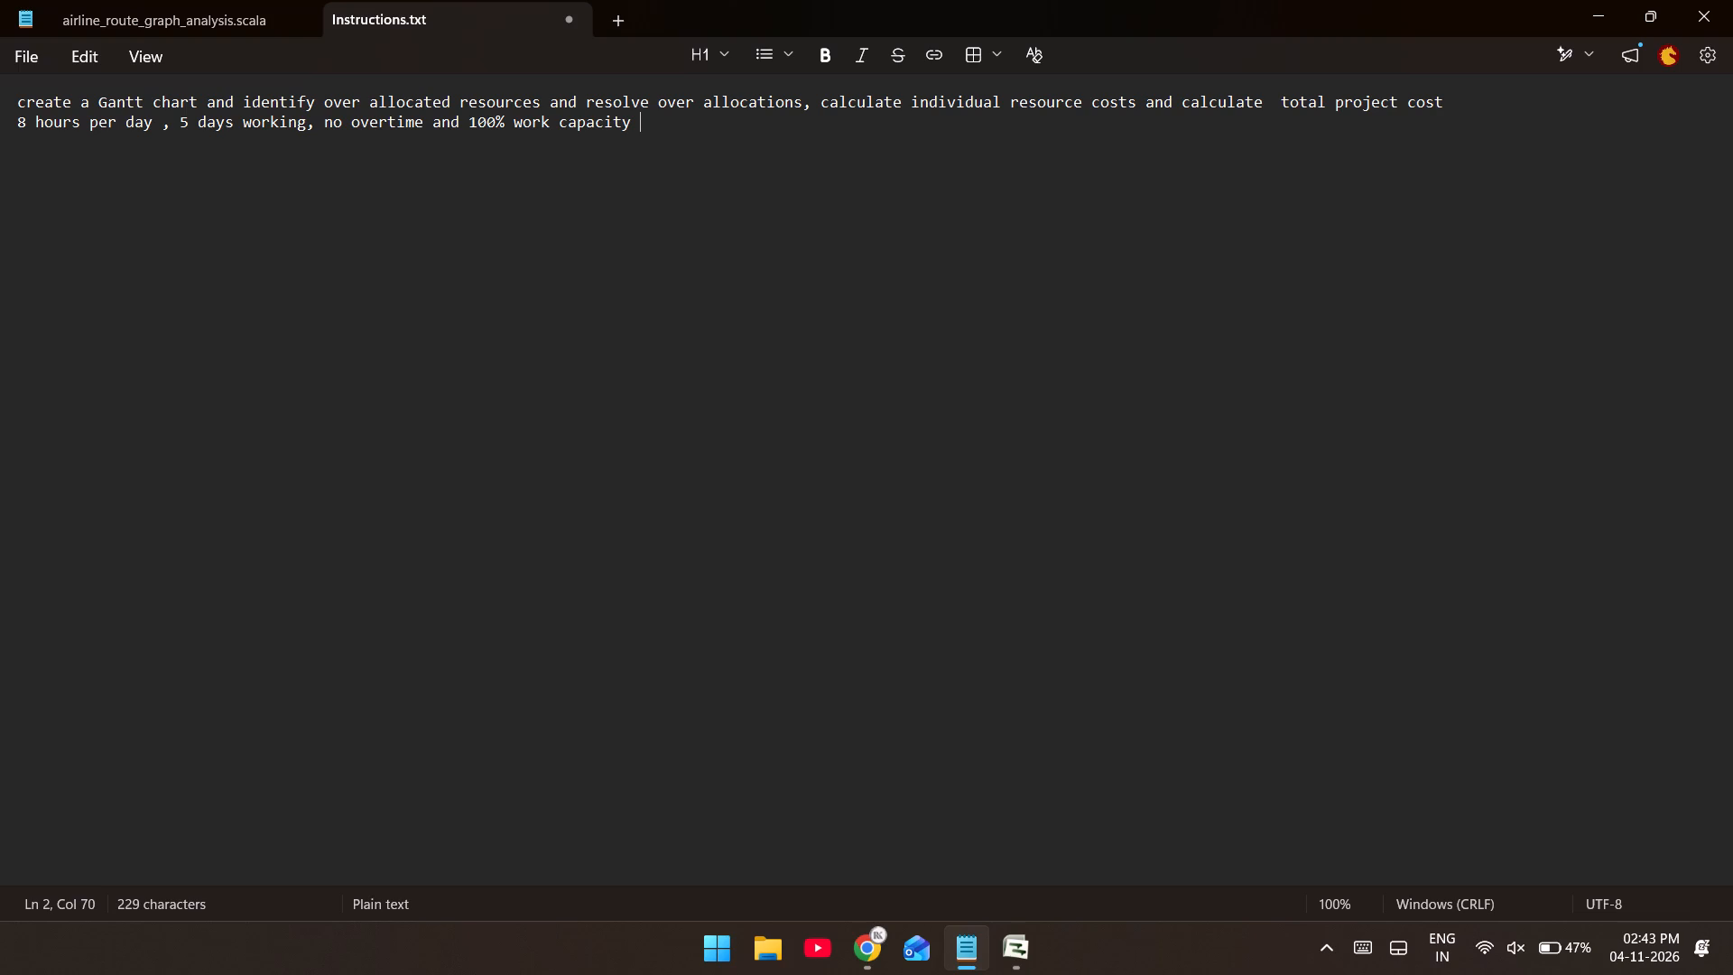
type("and dates are")
key("space")
type("in november")
key("ctrl+s")
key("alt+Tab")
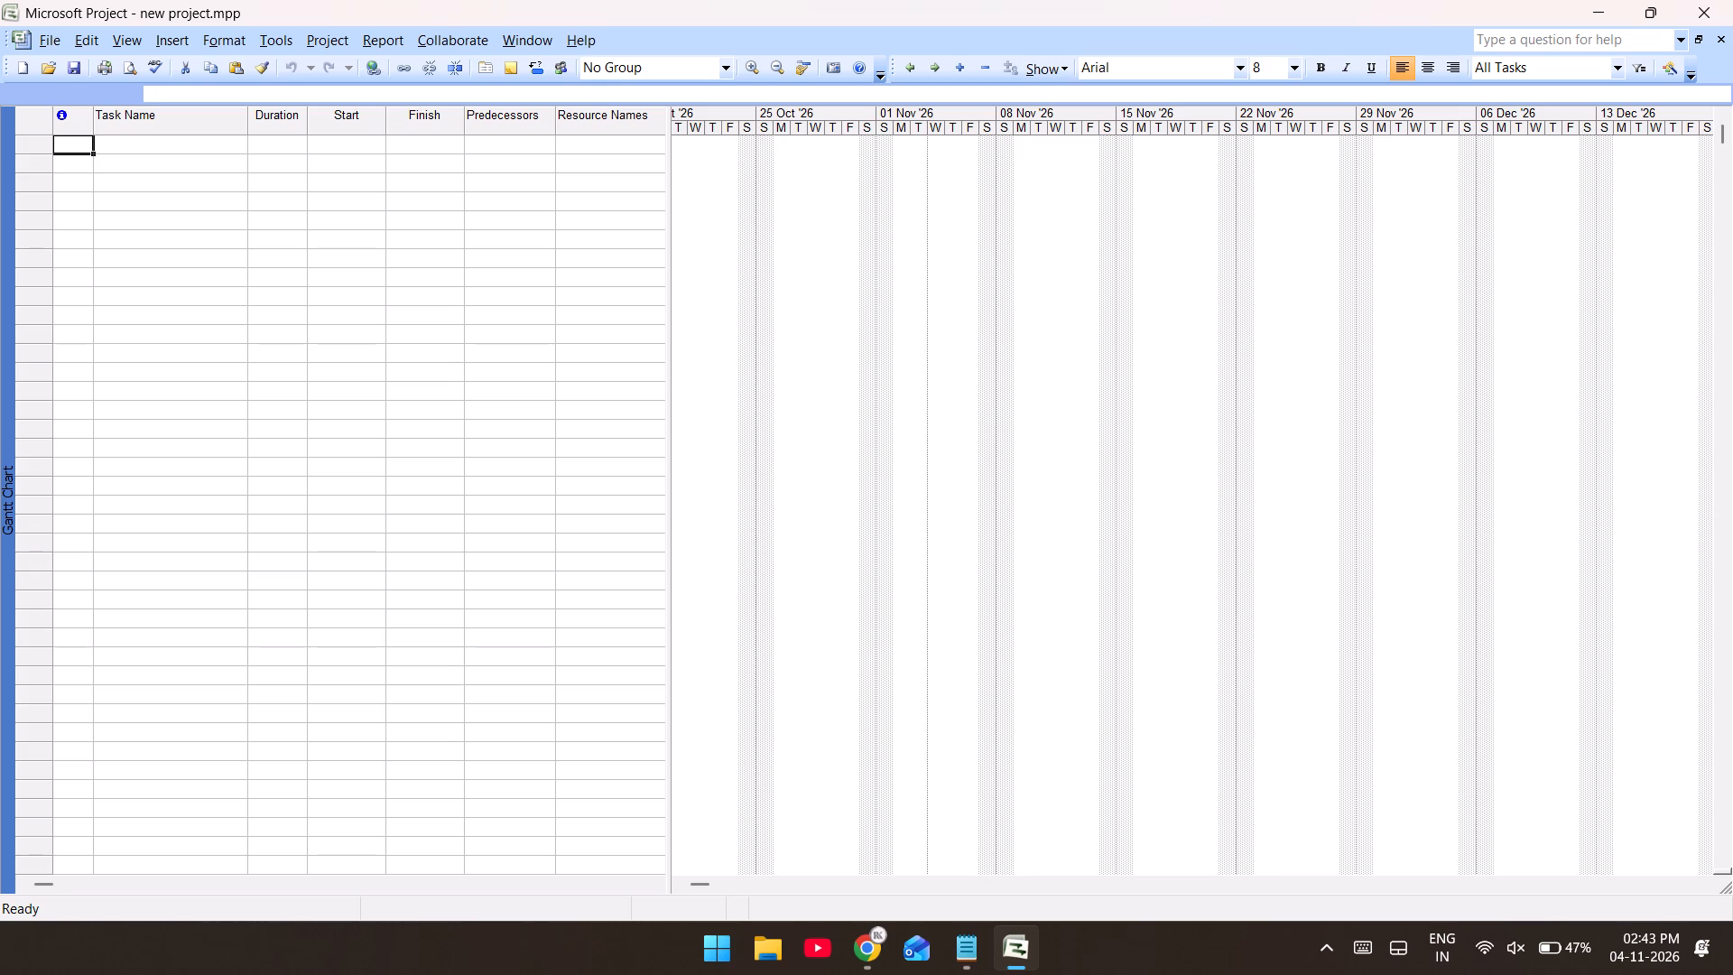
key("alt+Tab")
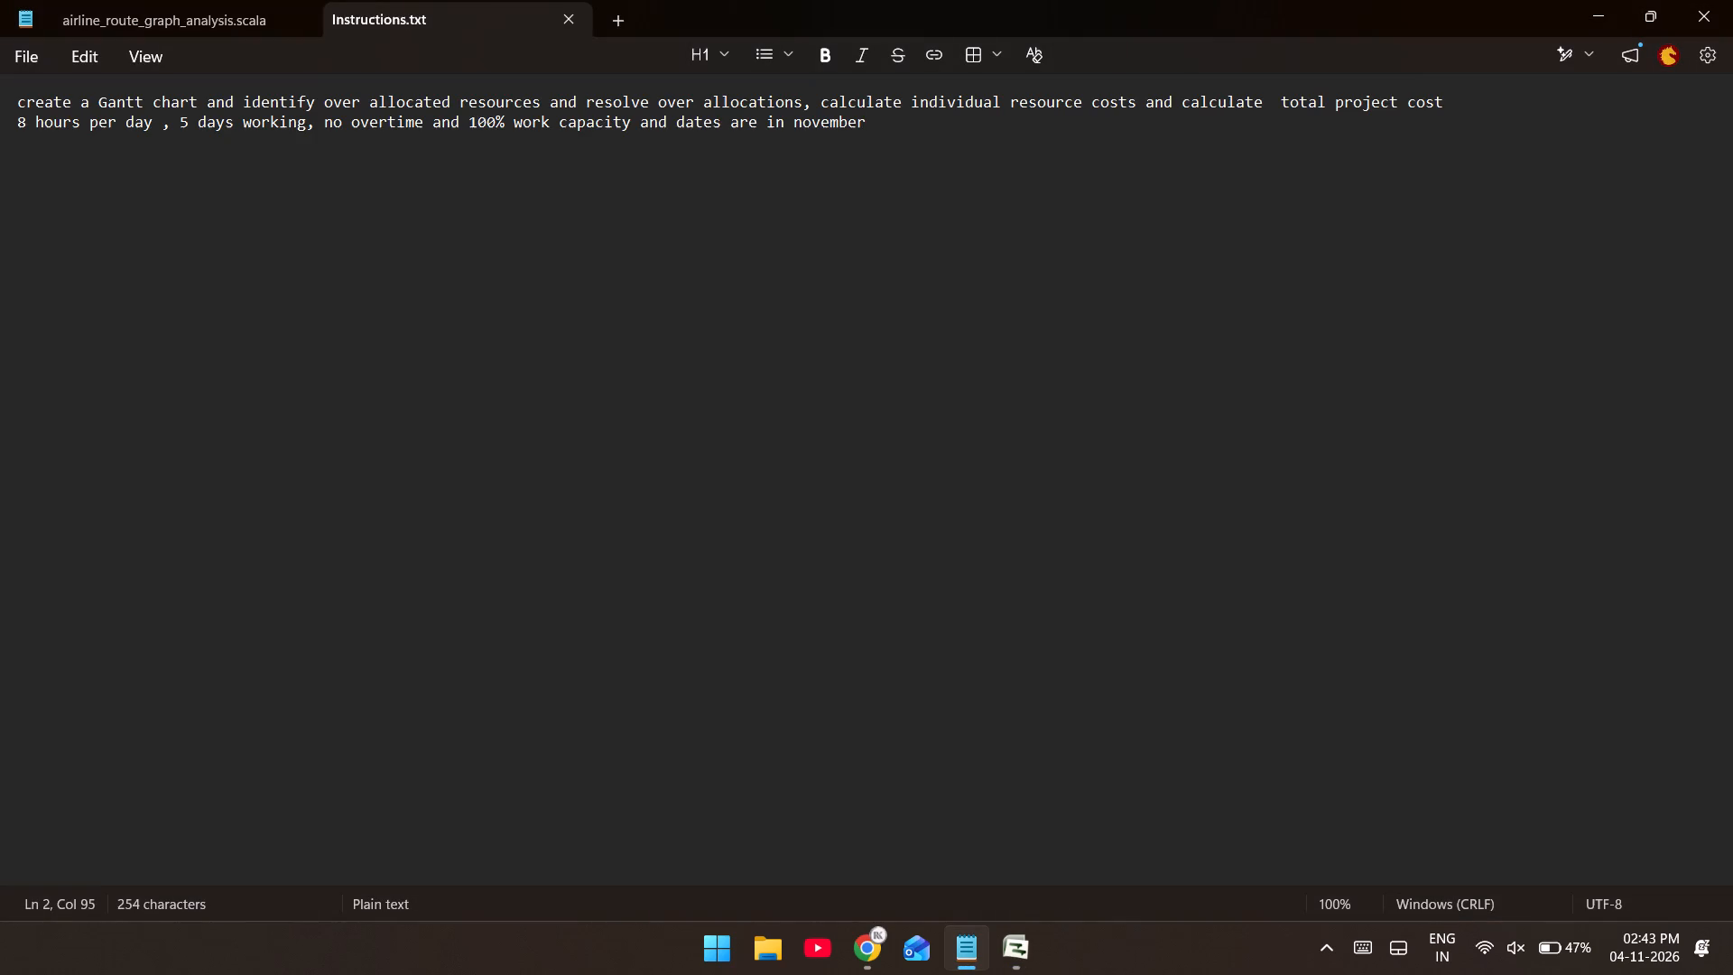
Add the heading "Q1. website development project" on its own line above the instructions.
left_click(20, 107)
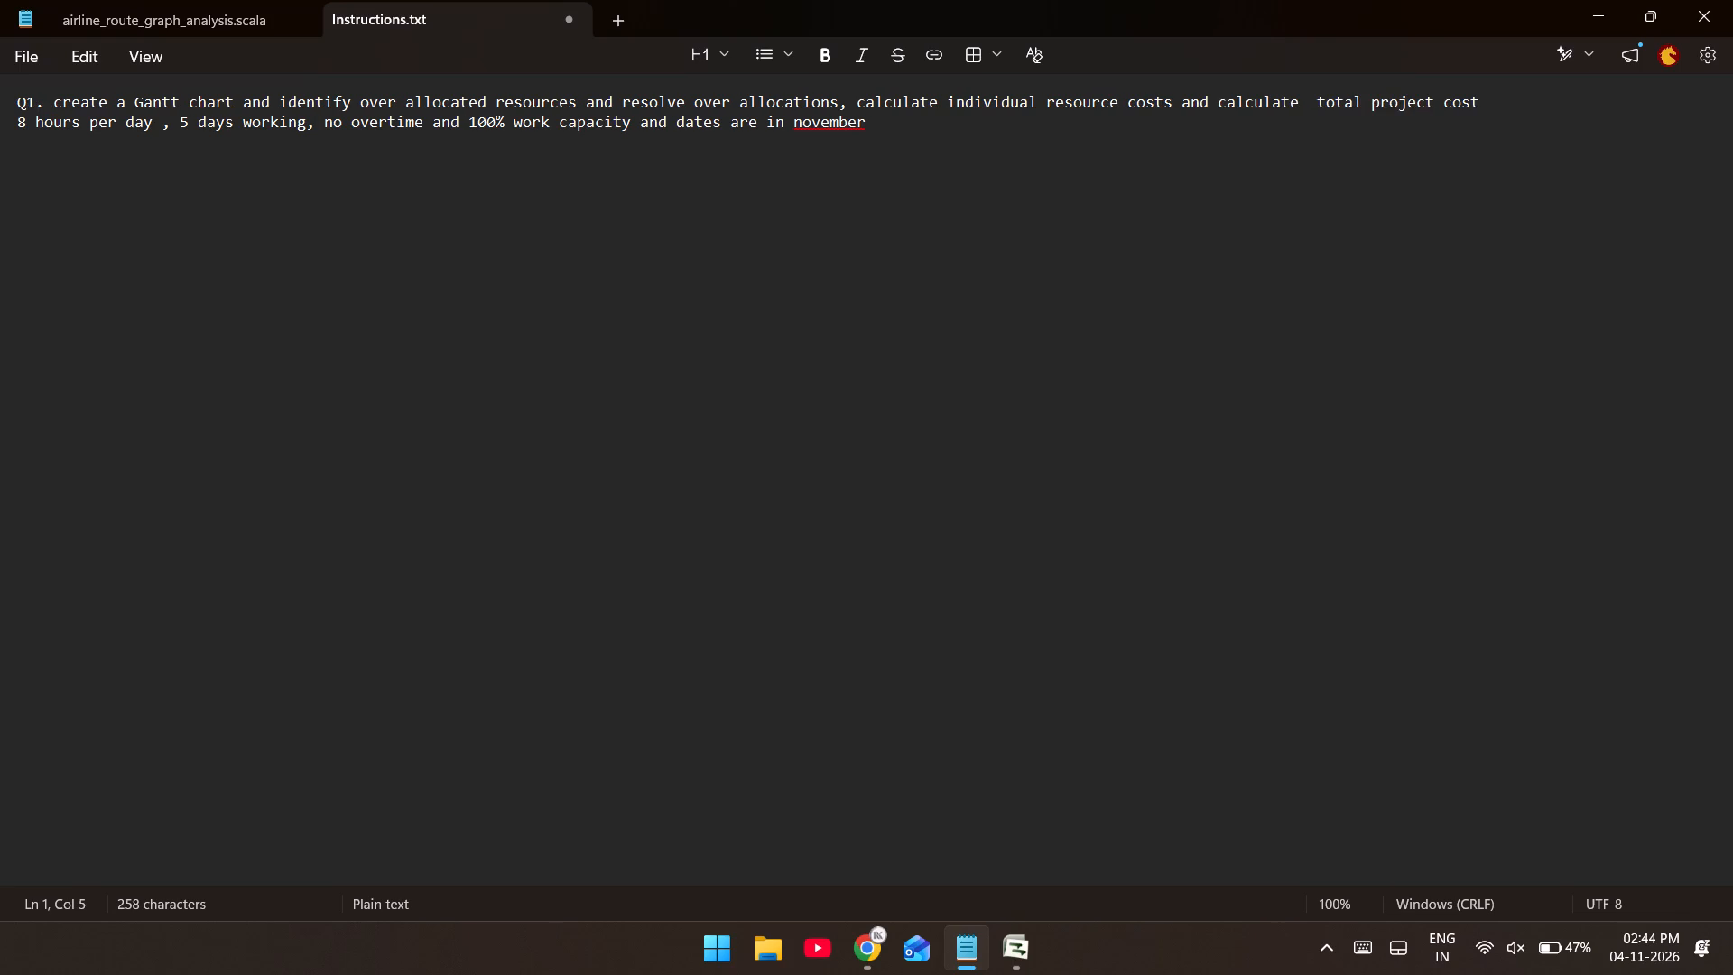
type("website development project")
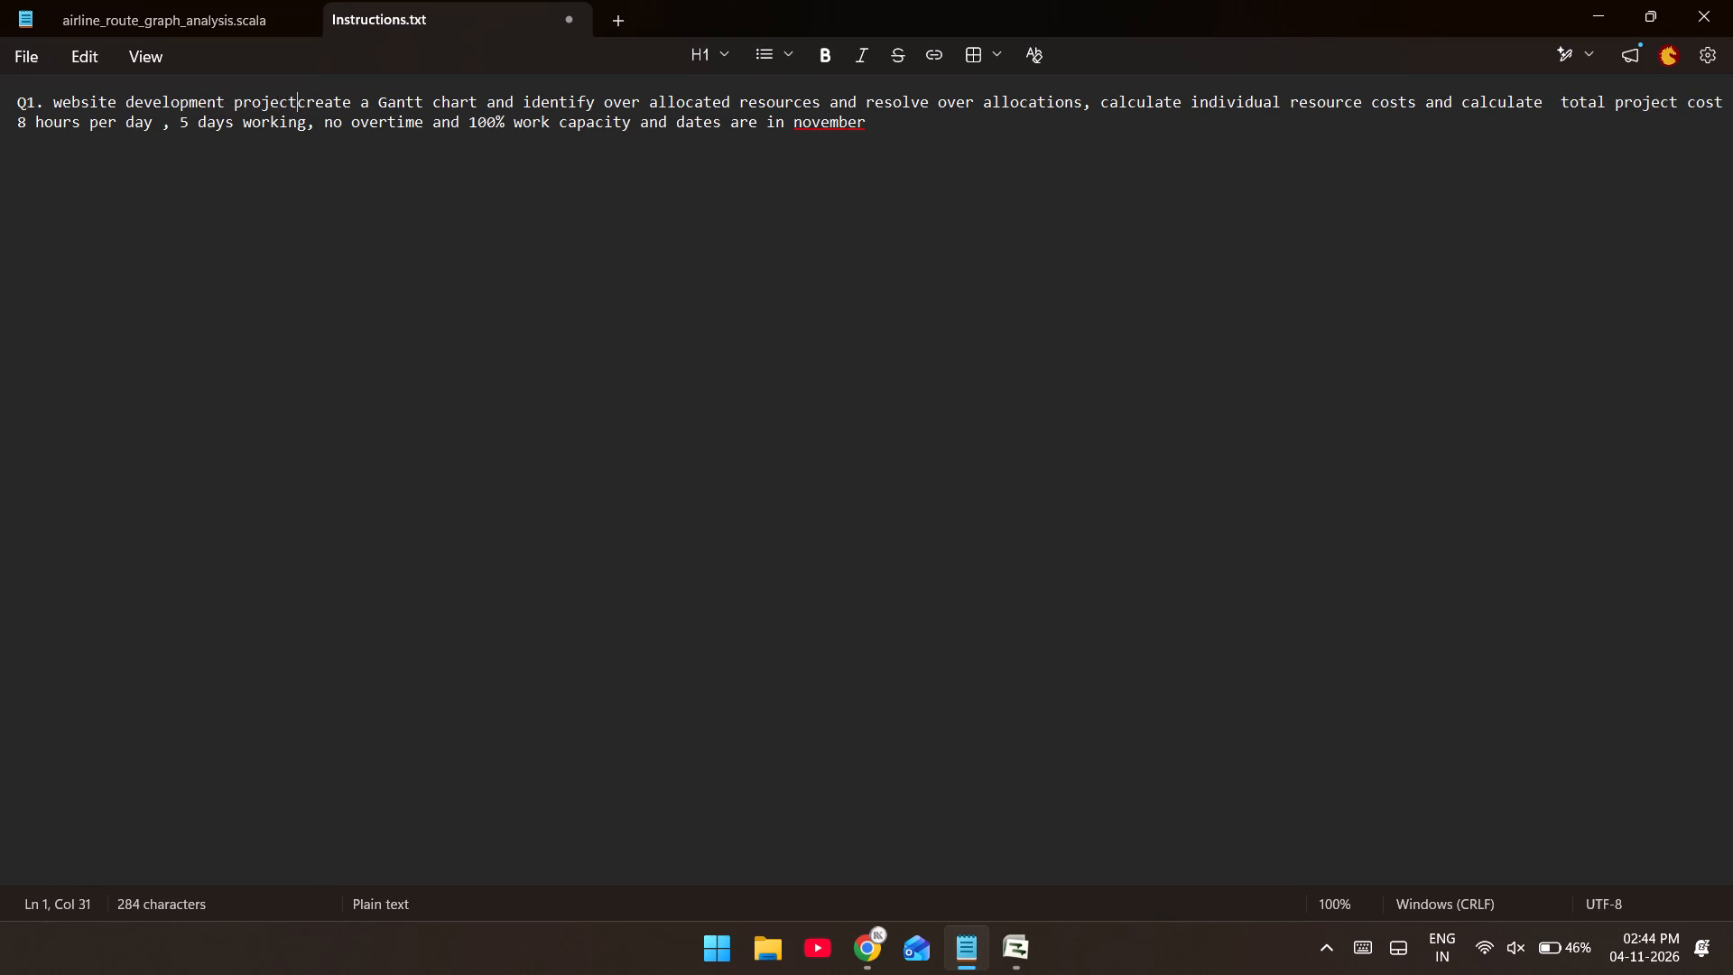
key("Return")
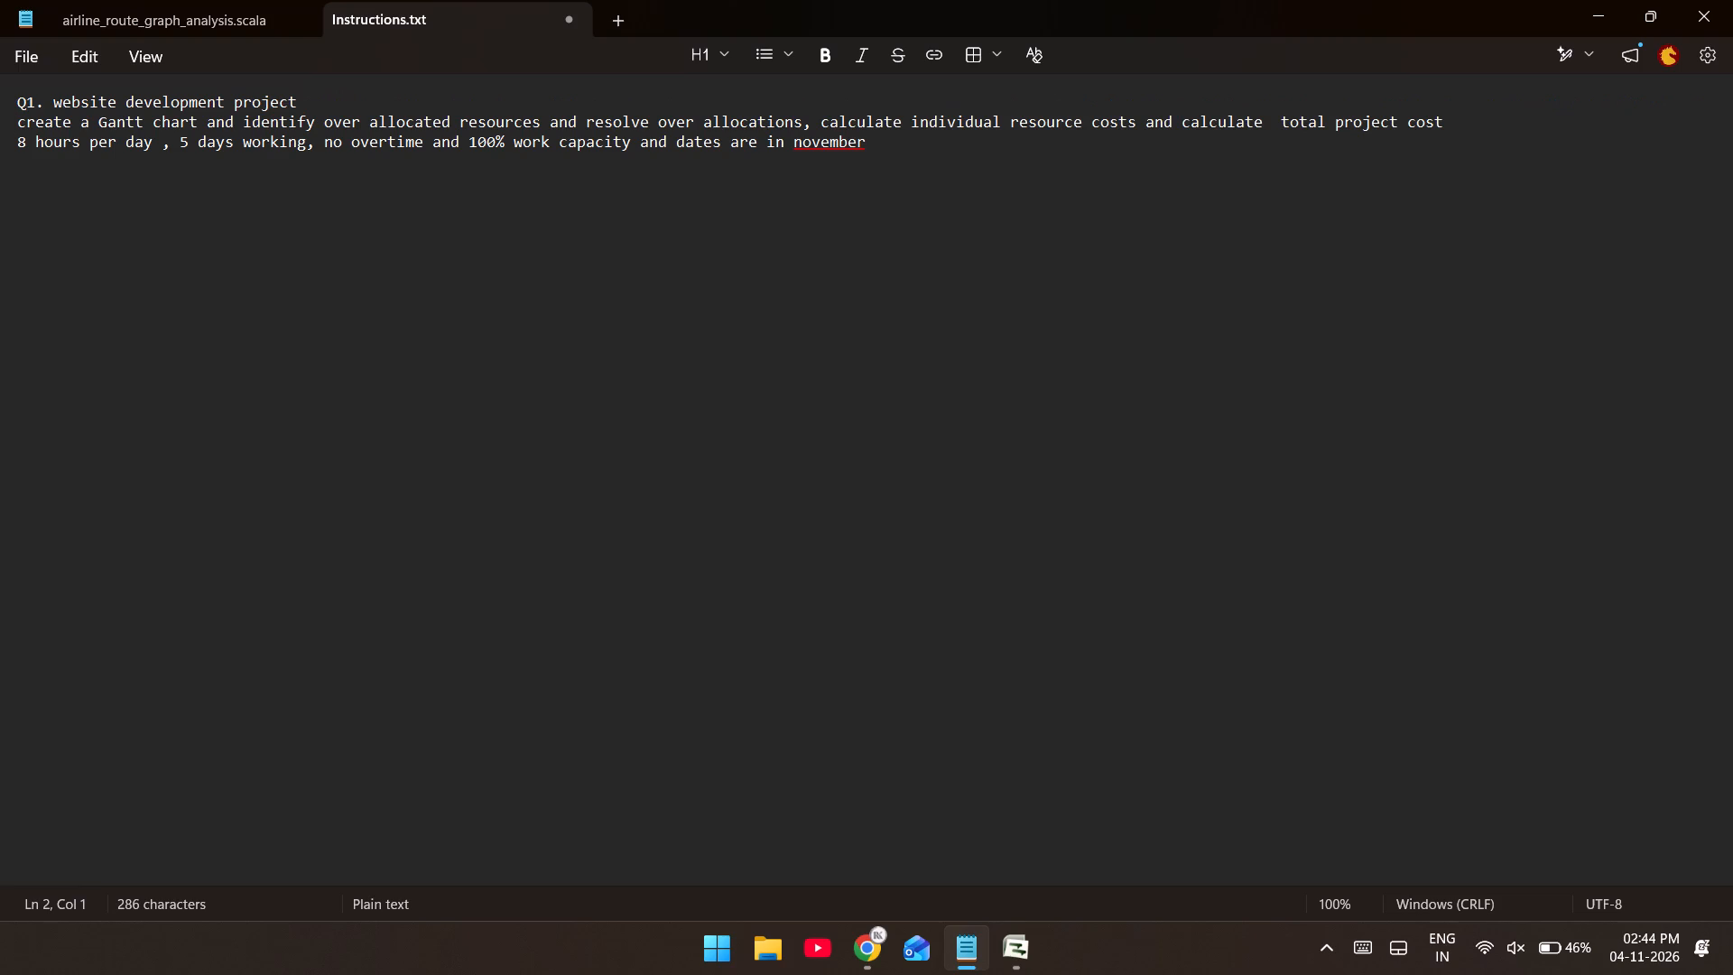
Insert the line "a company is developing a website, rahul is assigned two tasks on the same date:" below the Q1 heading.
type("a company is developing a website")
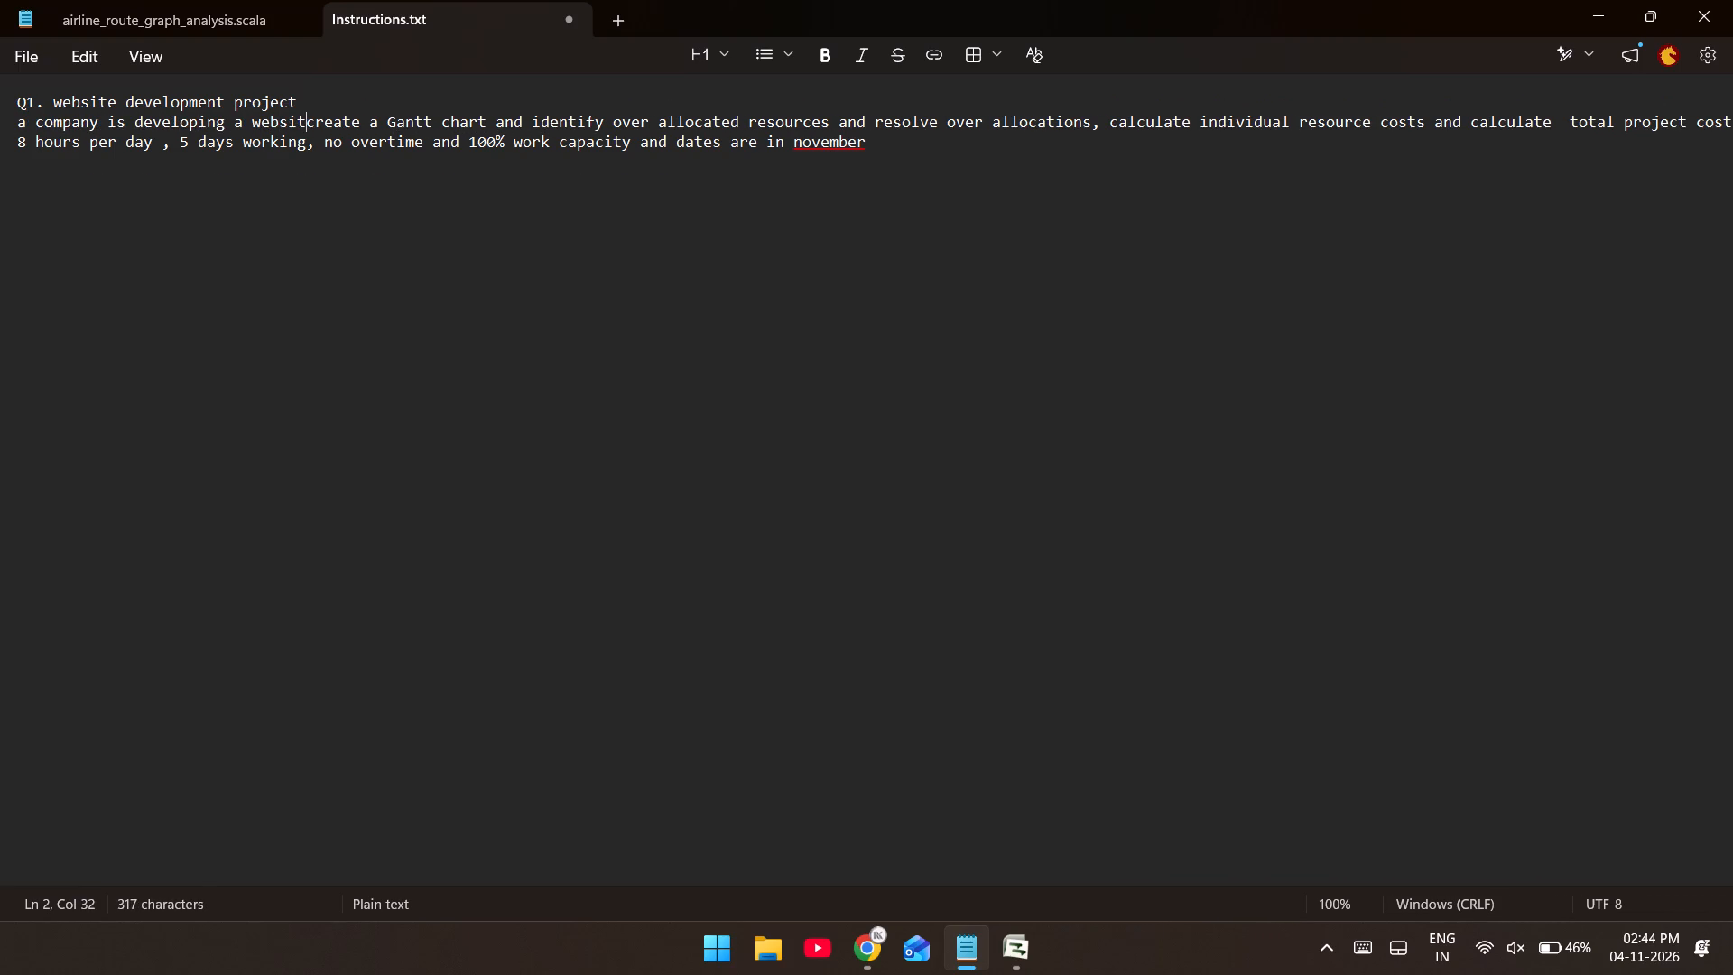
key("space")
key("BackSpace")
type(", rahul is assigned t")
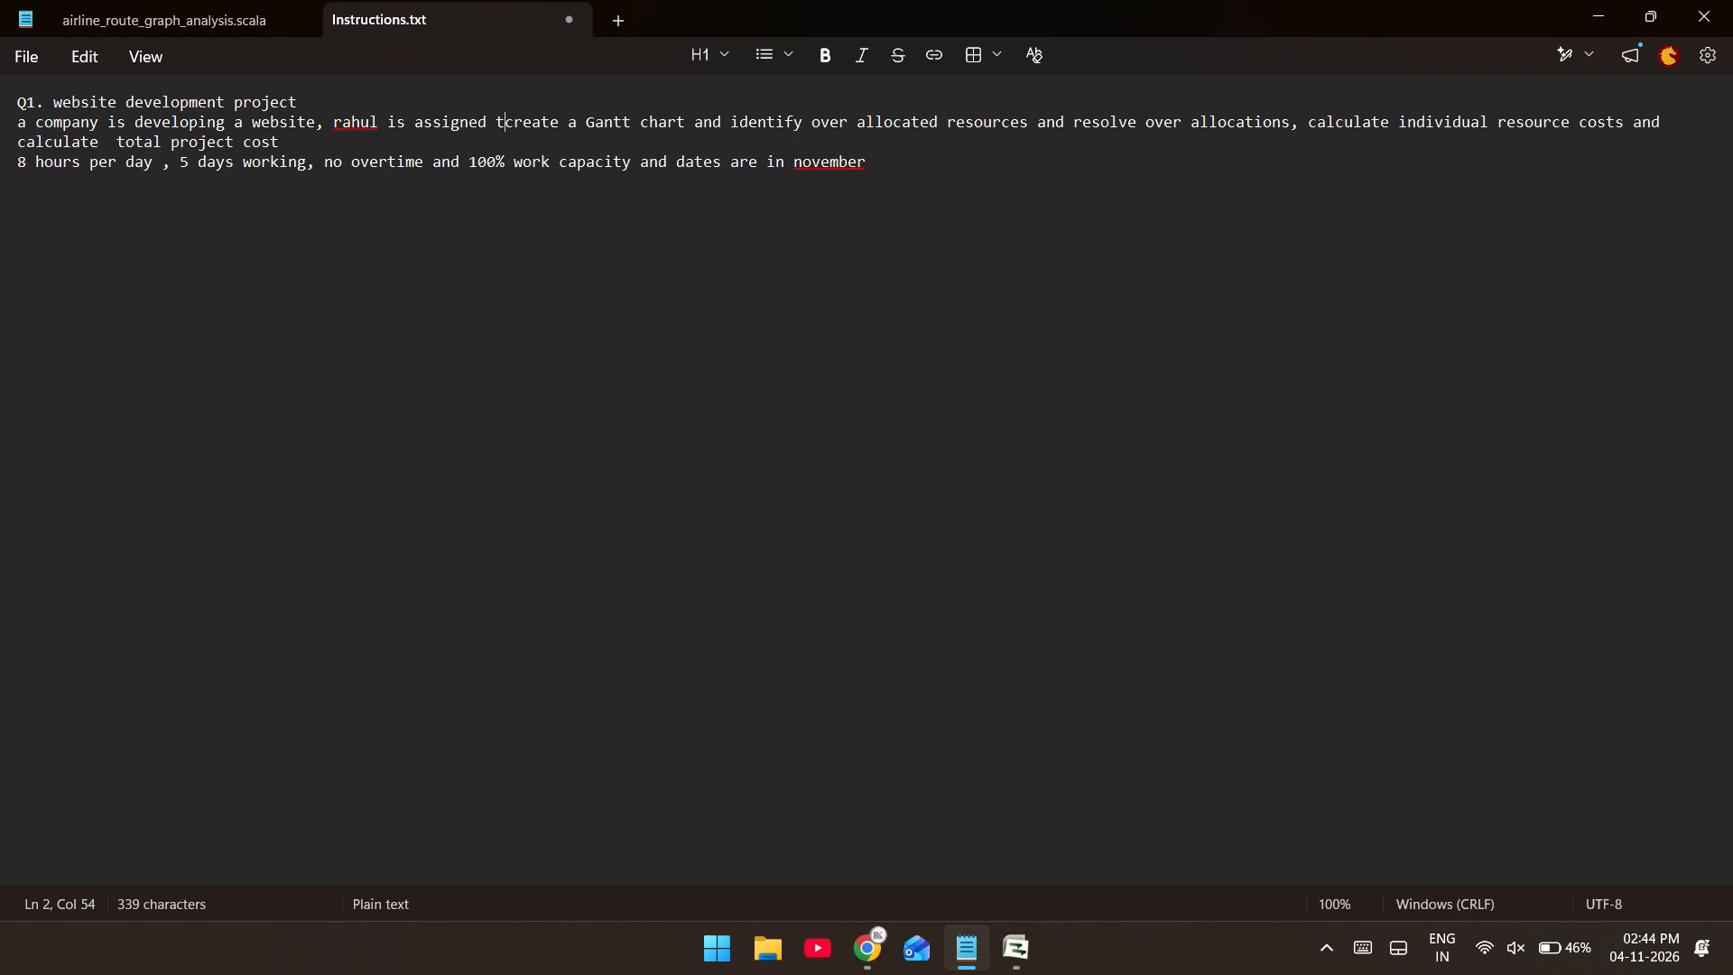
type("wo tasks i")
key("BackSpace")
type("on the same date")
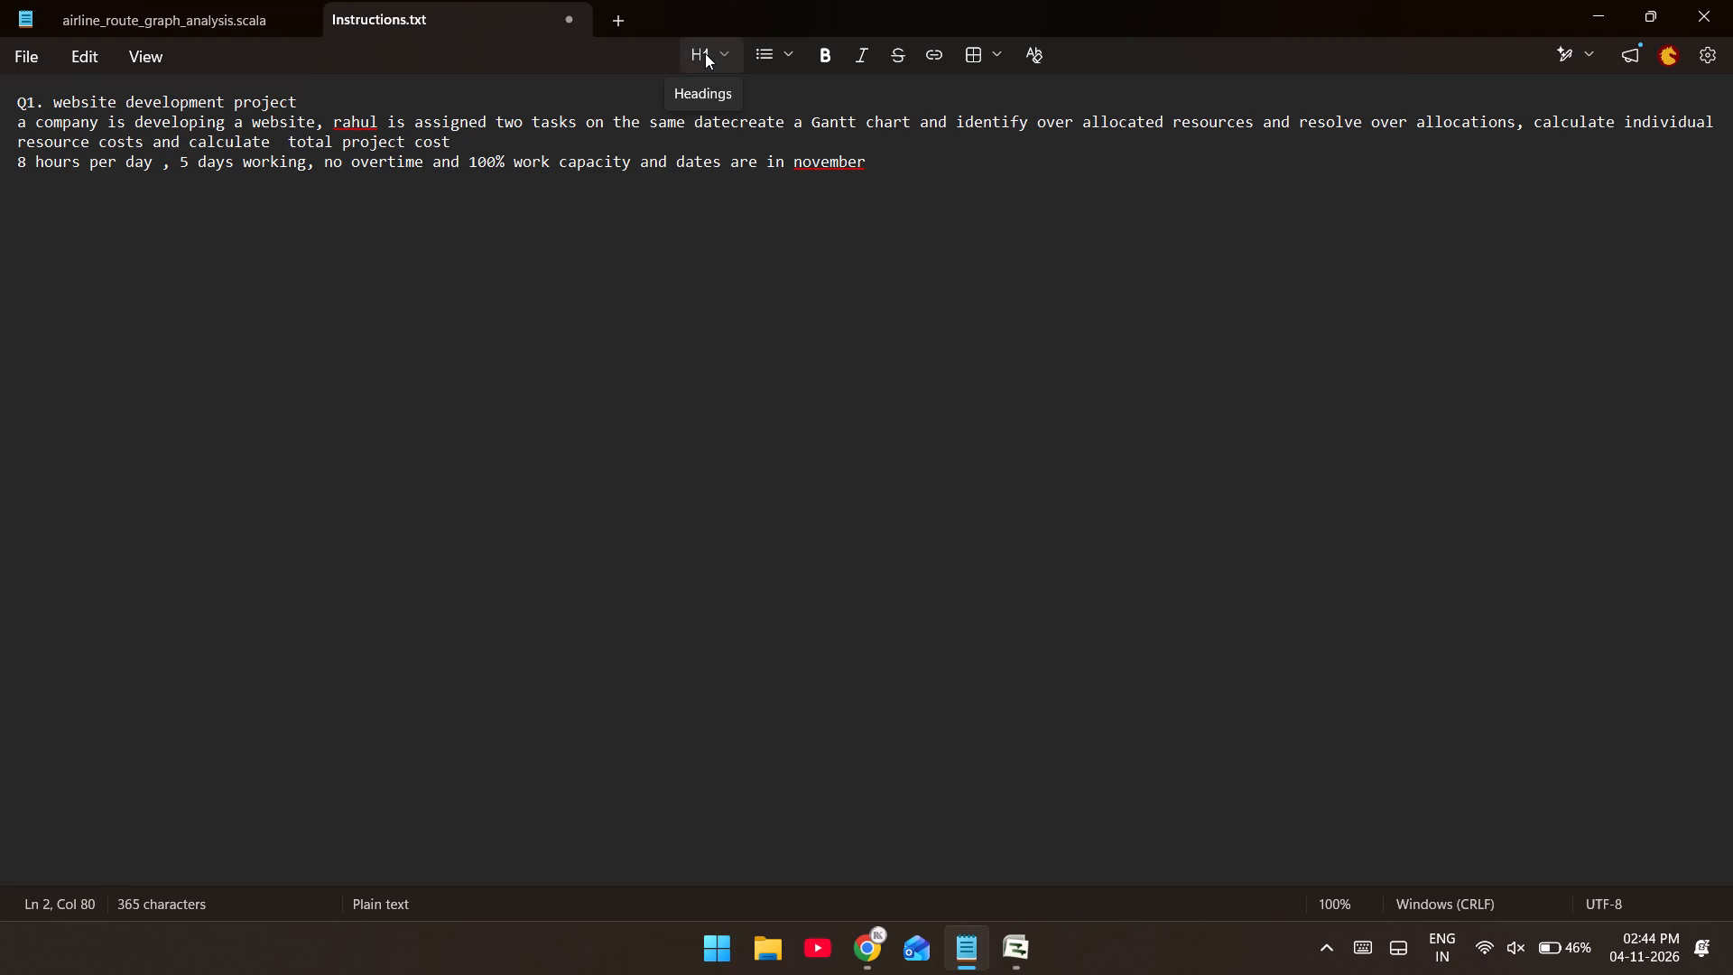
key("shift+quotedbl")
key("BackSpace")
key("shift+colon")
key("Return")
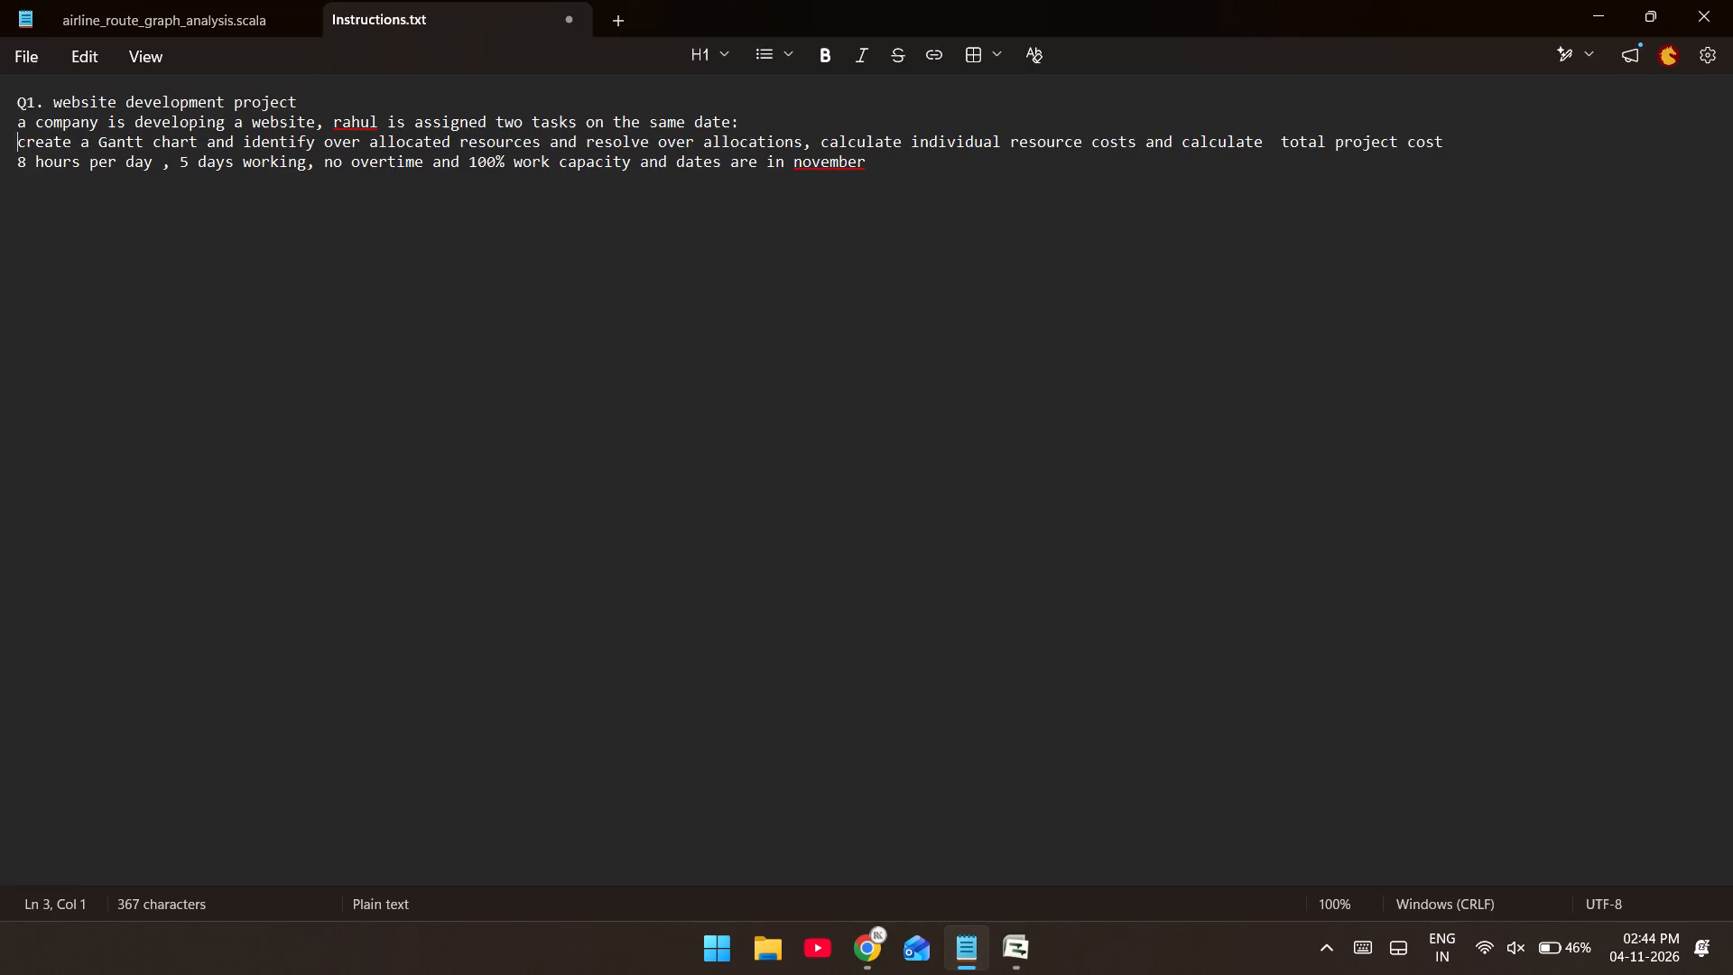
Switch to Microsoft Project and enter "Homepage desgin" as the first task's name.
key("alt+Tab")
left_click(117, 151)
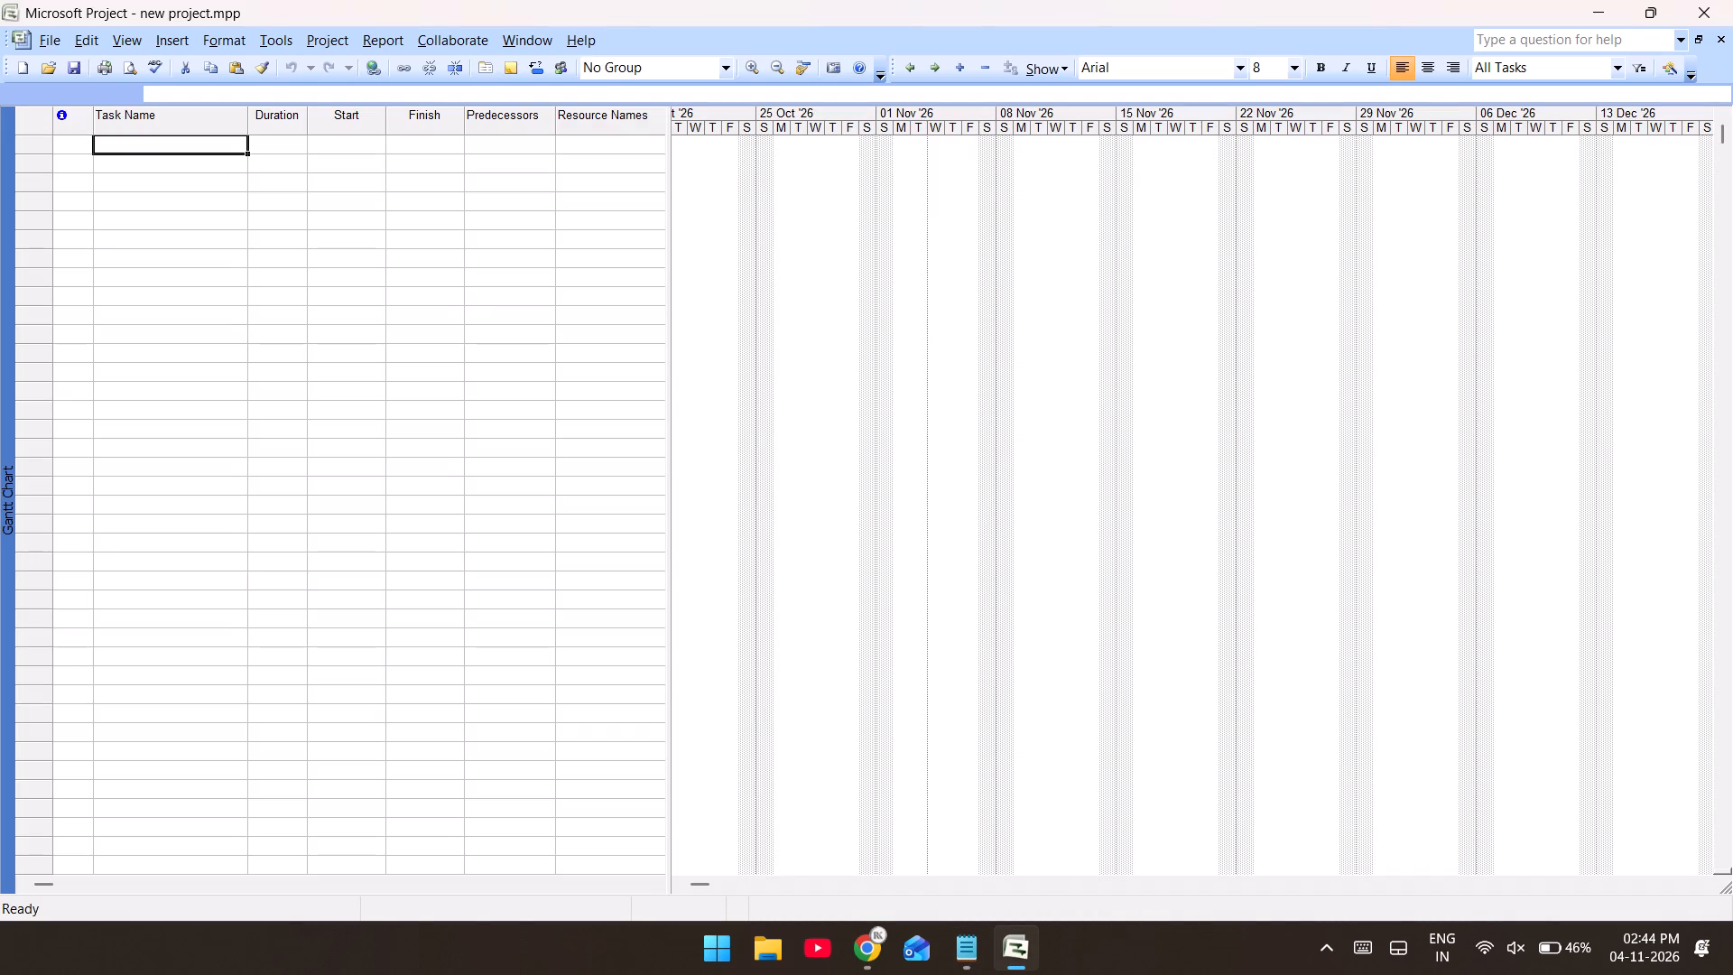
left_click(131, 143)
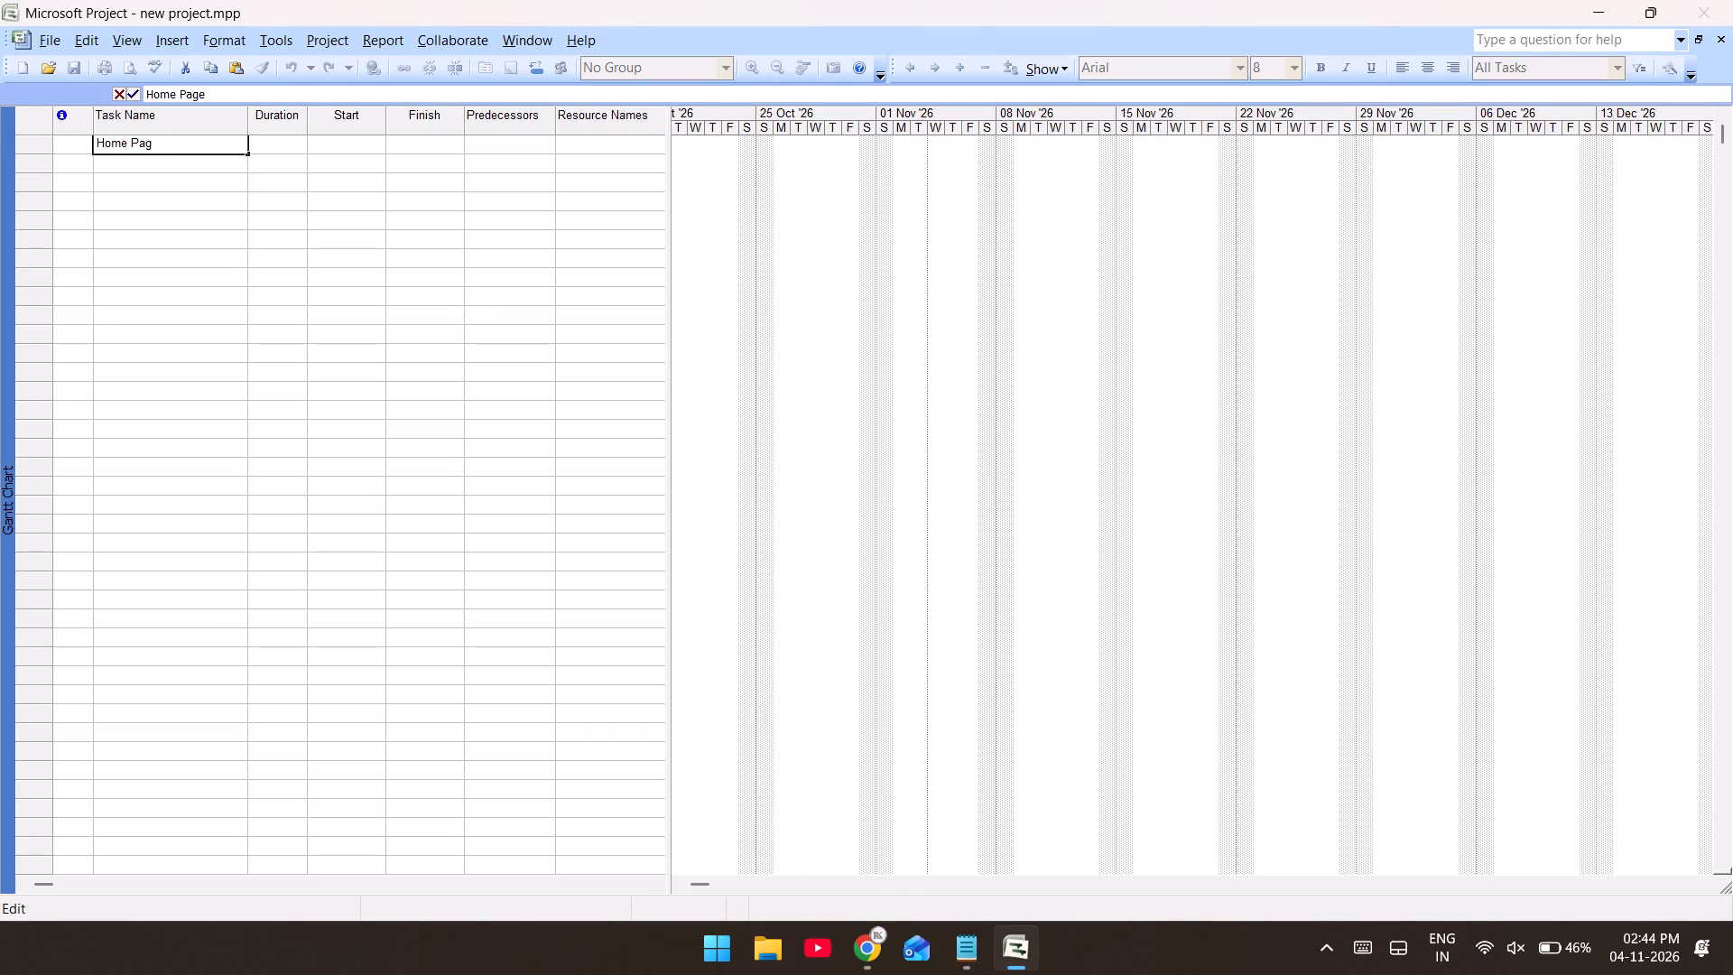
key("Left")
key("Left")
key("Left")
key("BackSpace")
key("BackSpace")
key("p")
key("Right")
key("Right")
key("Right")
key("Right")
key("Right")
key("Right")
key("Right")
key("Right")
key("space")
type("desgin")
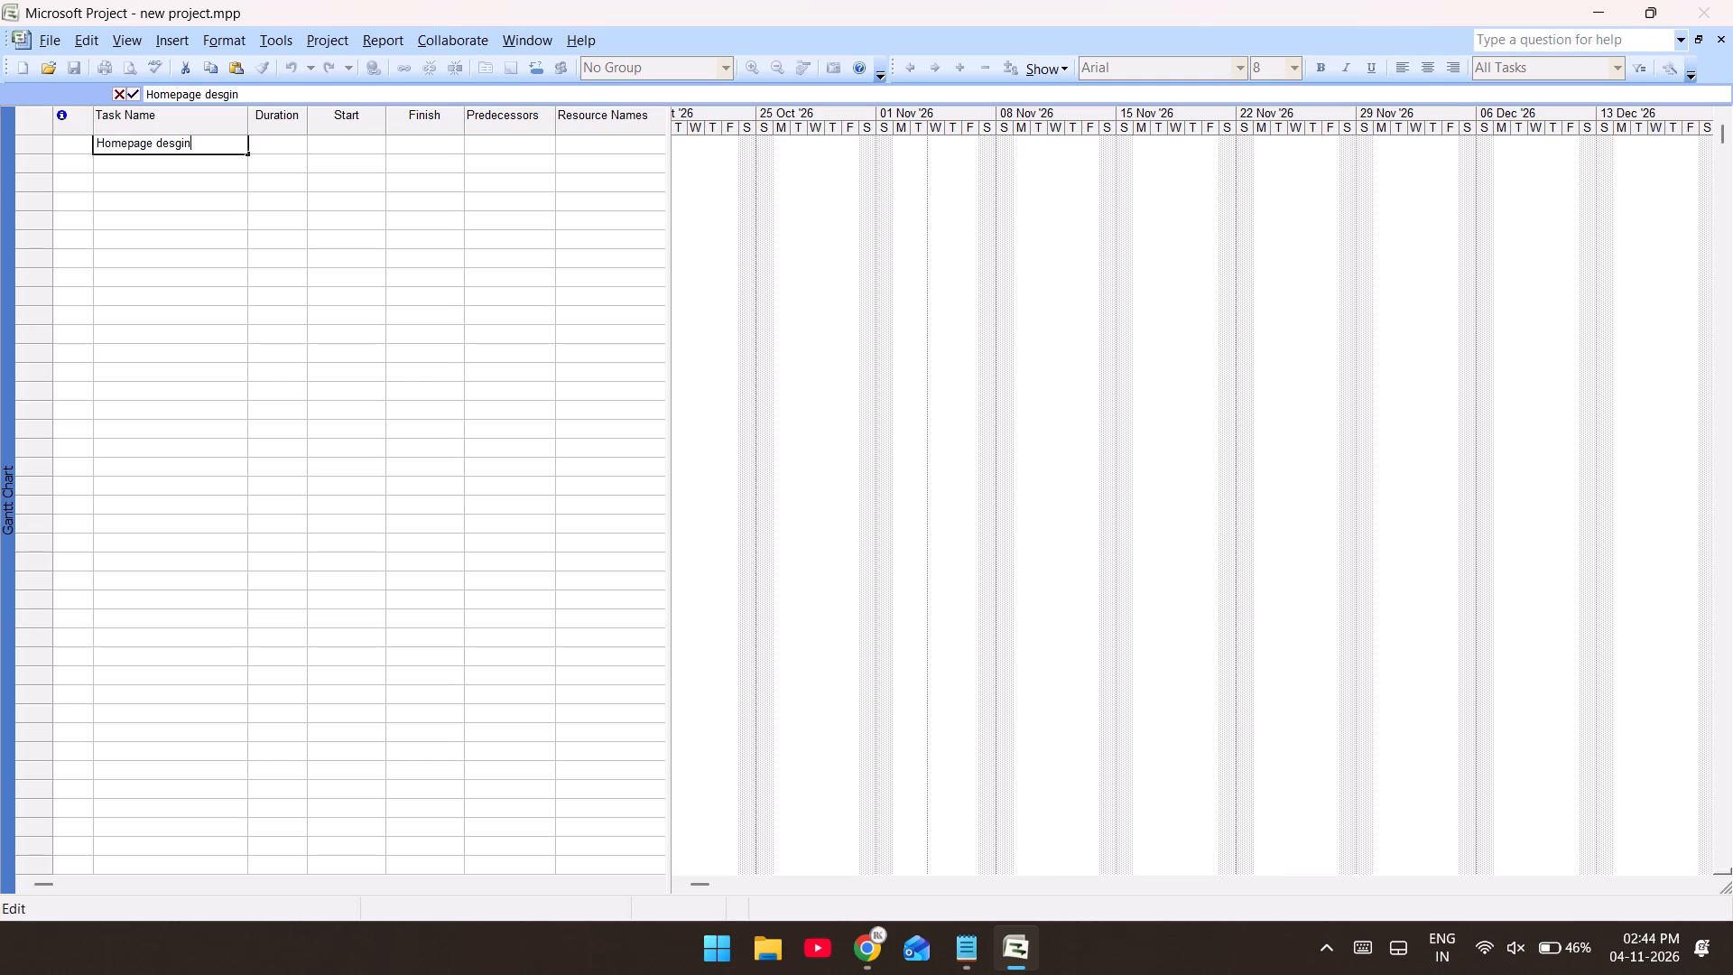
Set the duration of the Homepage desgin task to 3 days.
left_click(283, 145)
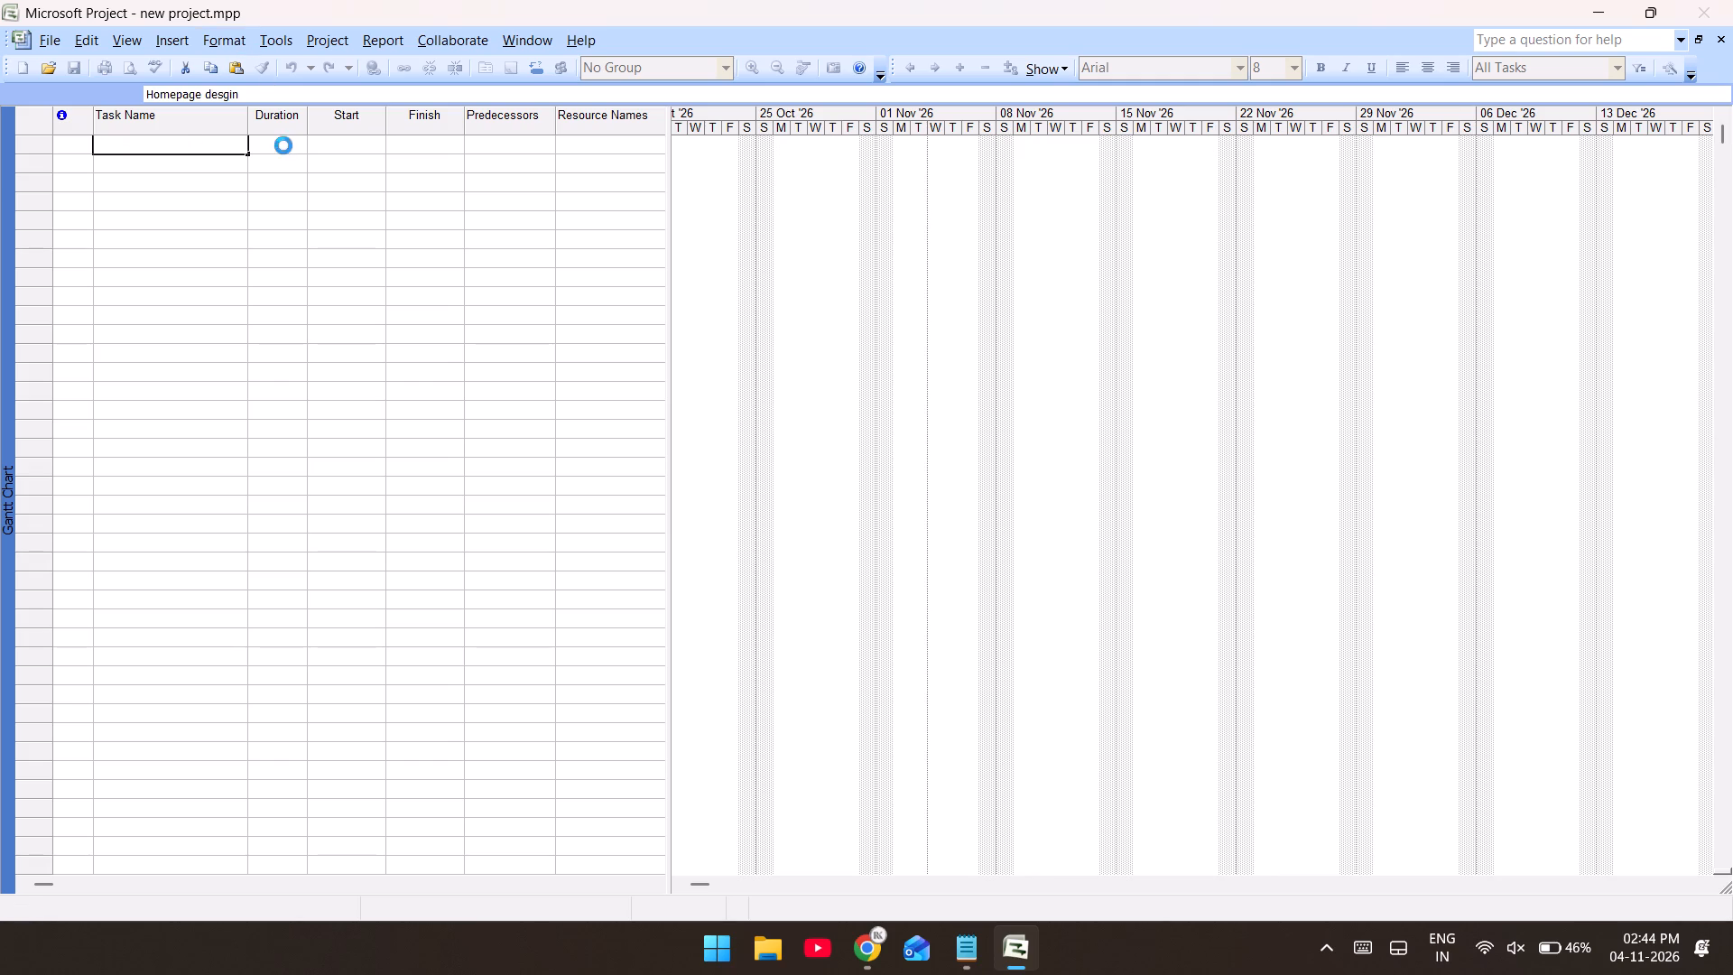
triple_click(300, 140)
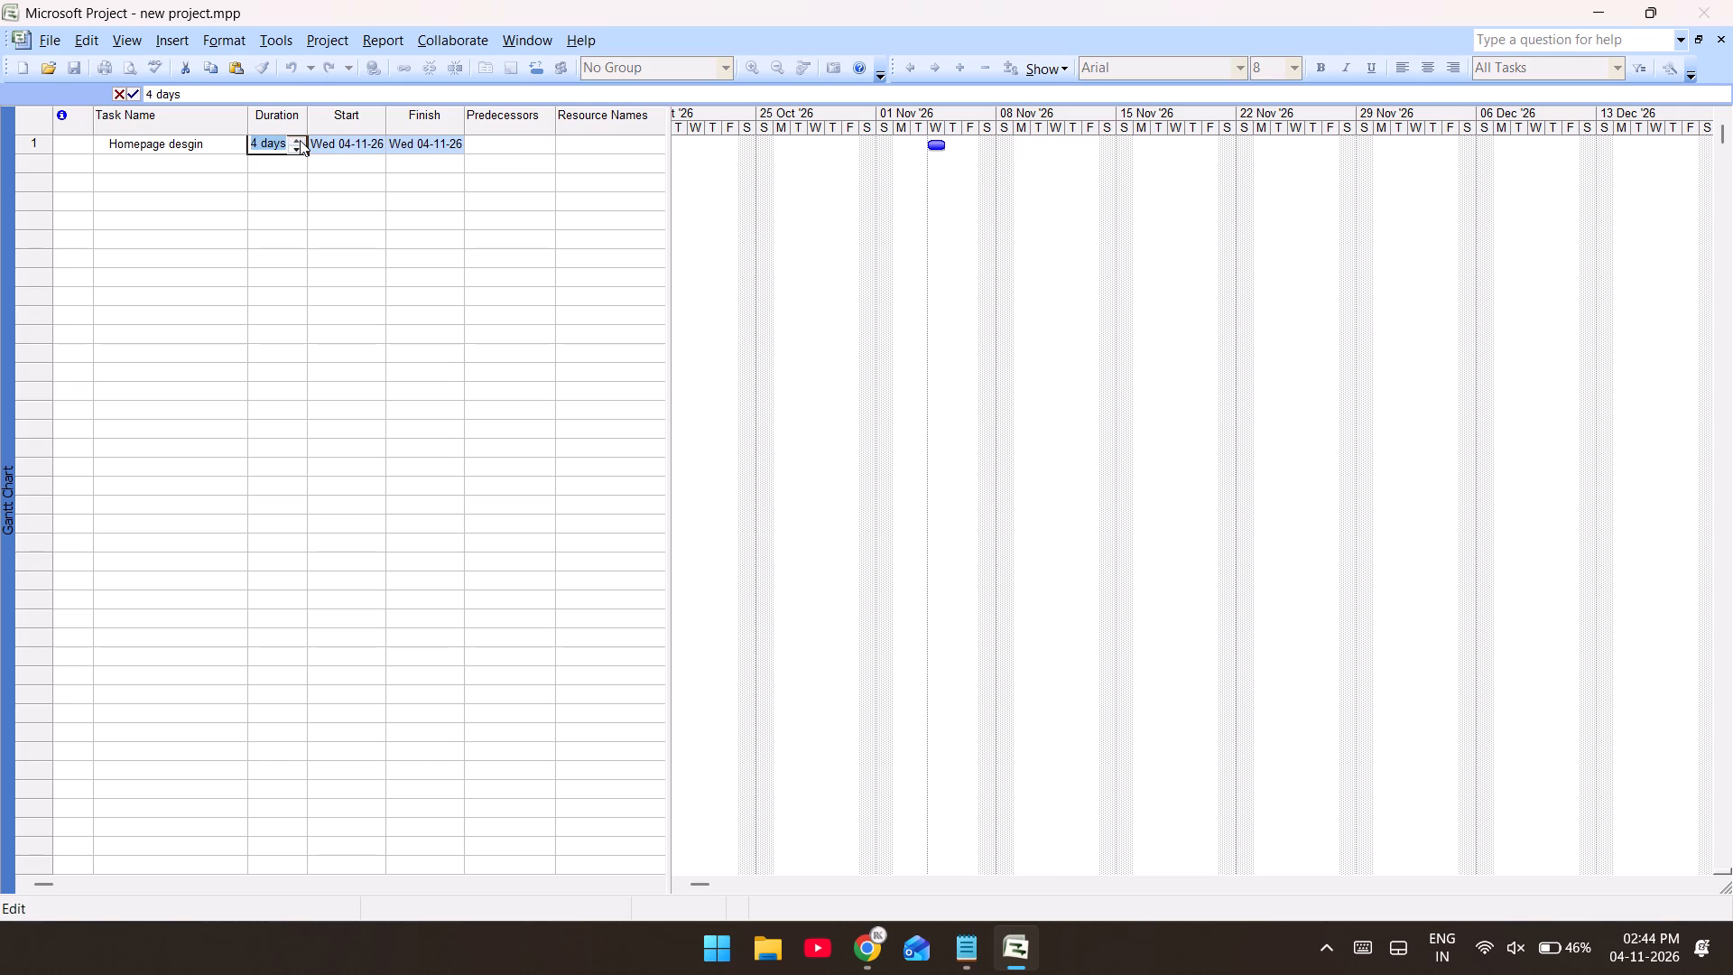
left_click(296, 152)
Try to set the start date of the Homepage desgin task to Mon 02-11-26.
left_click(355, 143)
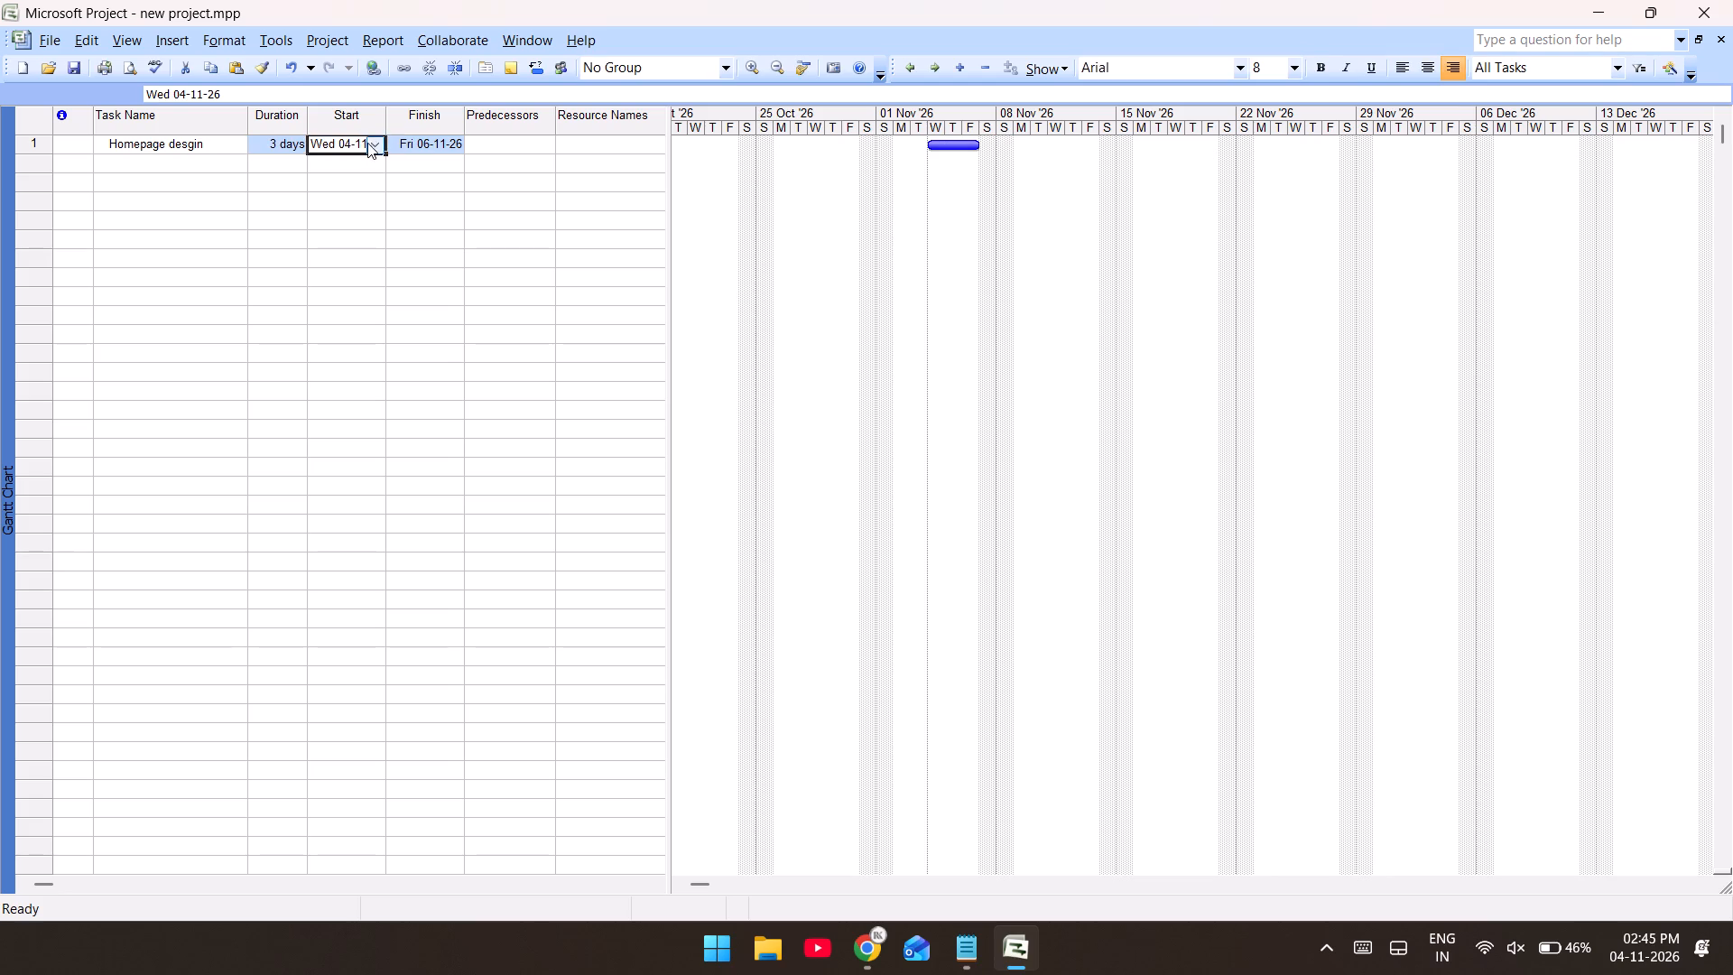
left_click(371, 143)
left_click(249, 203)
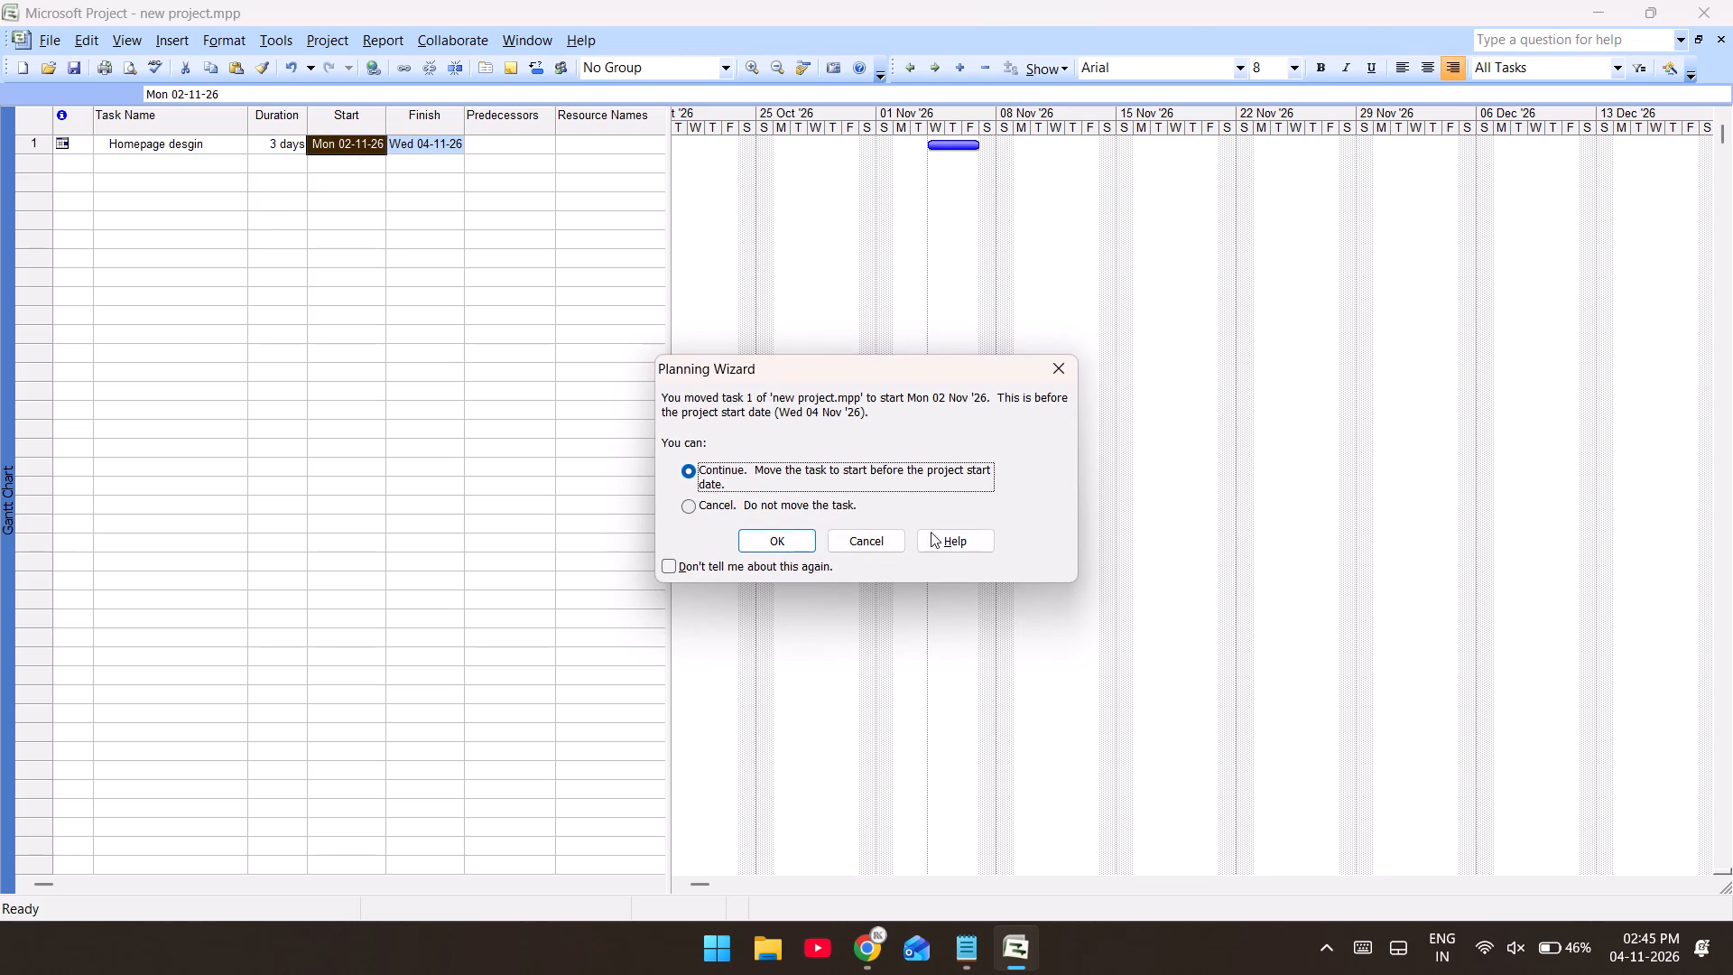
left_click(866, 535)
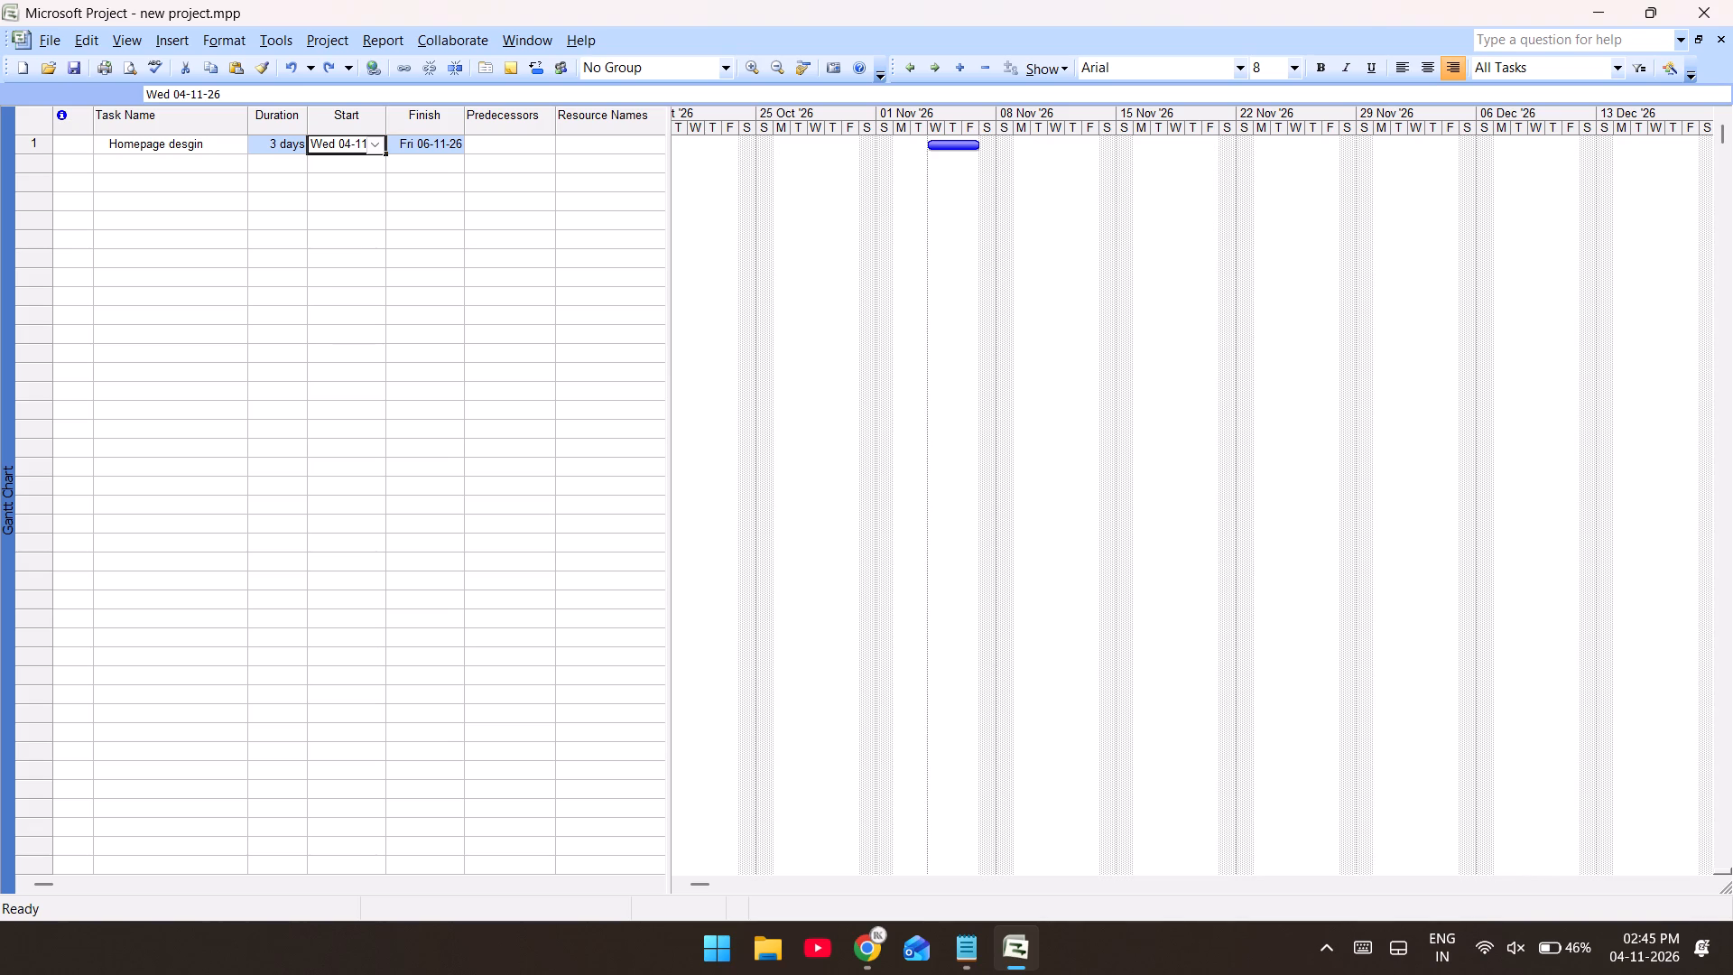
Add three unnamed tasks below the first one with durations of 2 days, 3 days and 2 days.
left_click(153, 172)
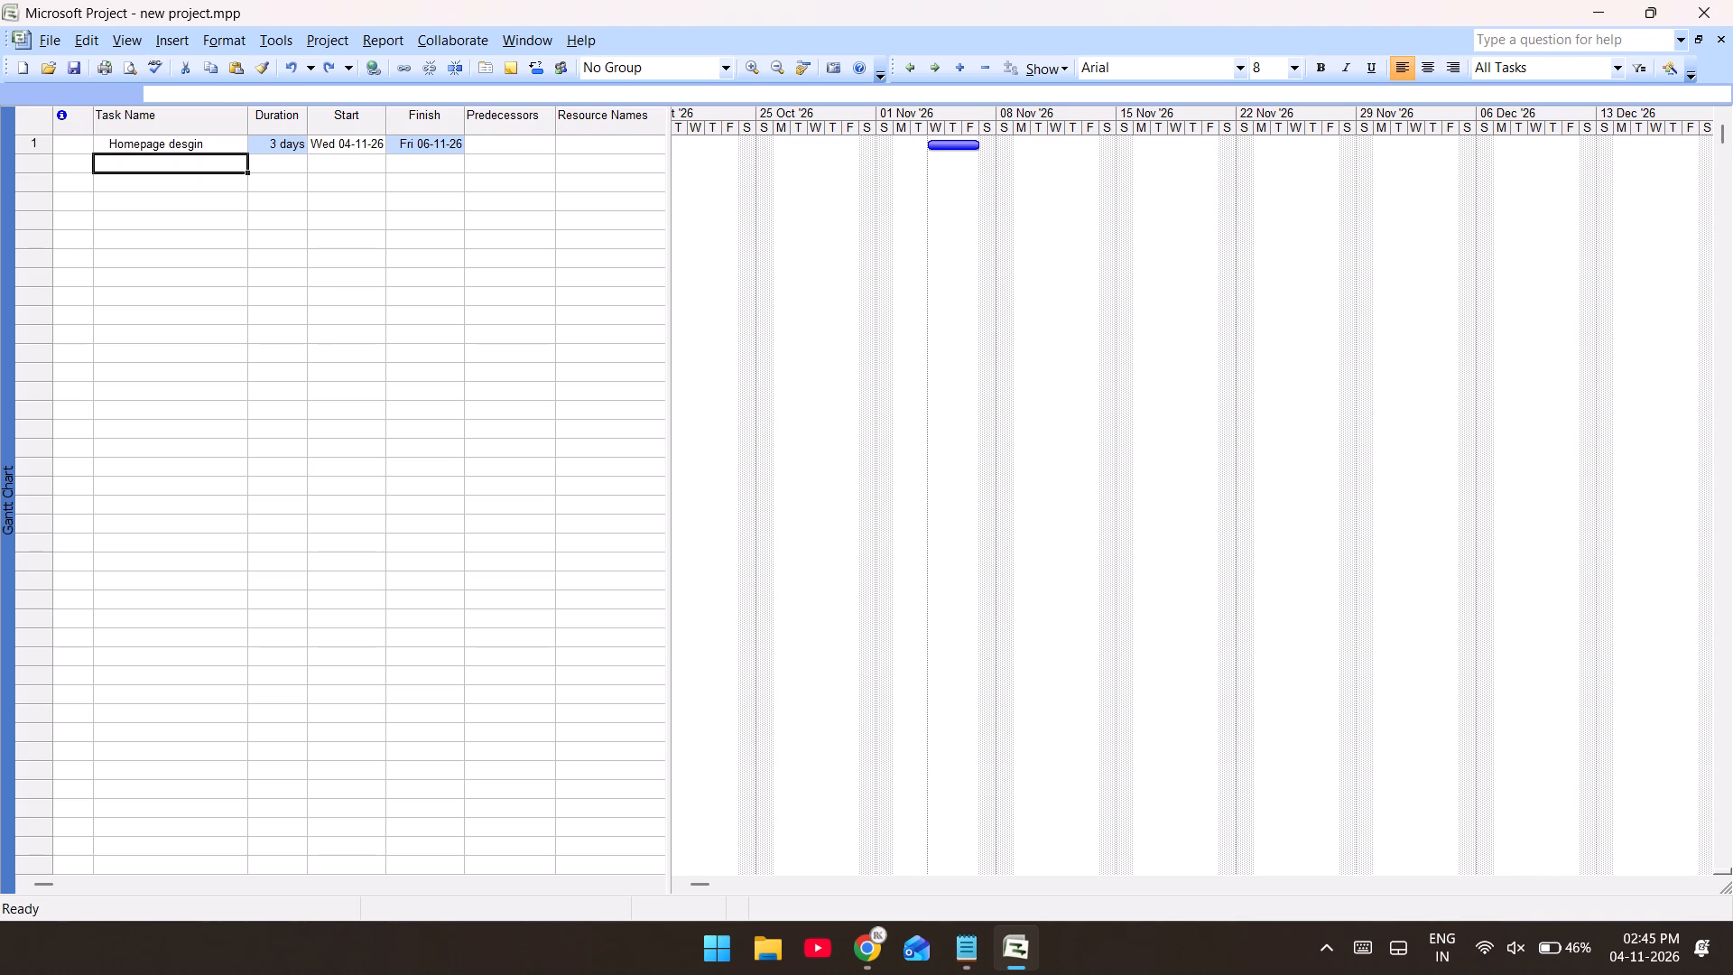
left_click(142, 158)
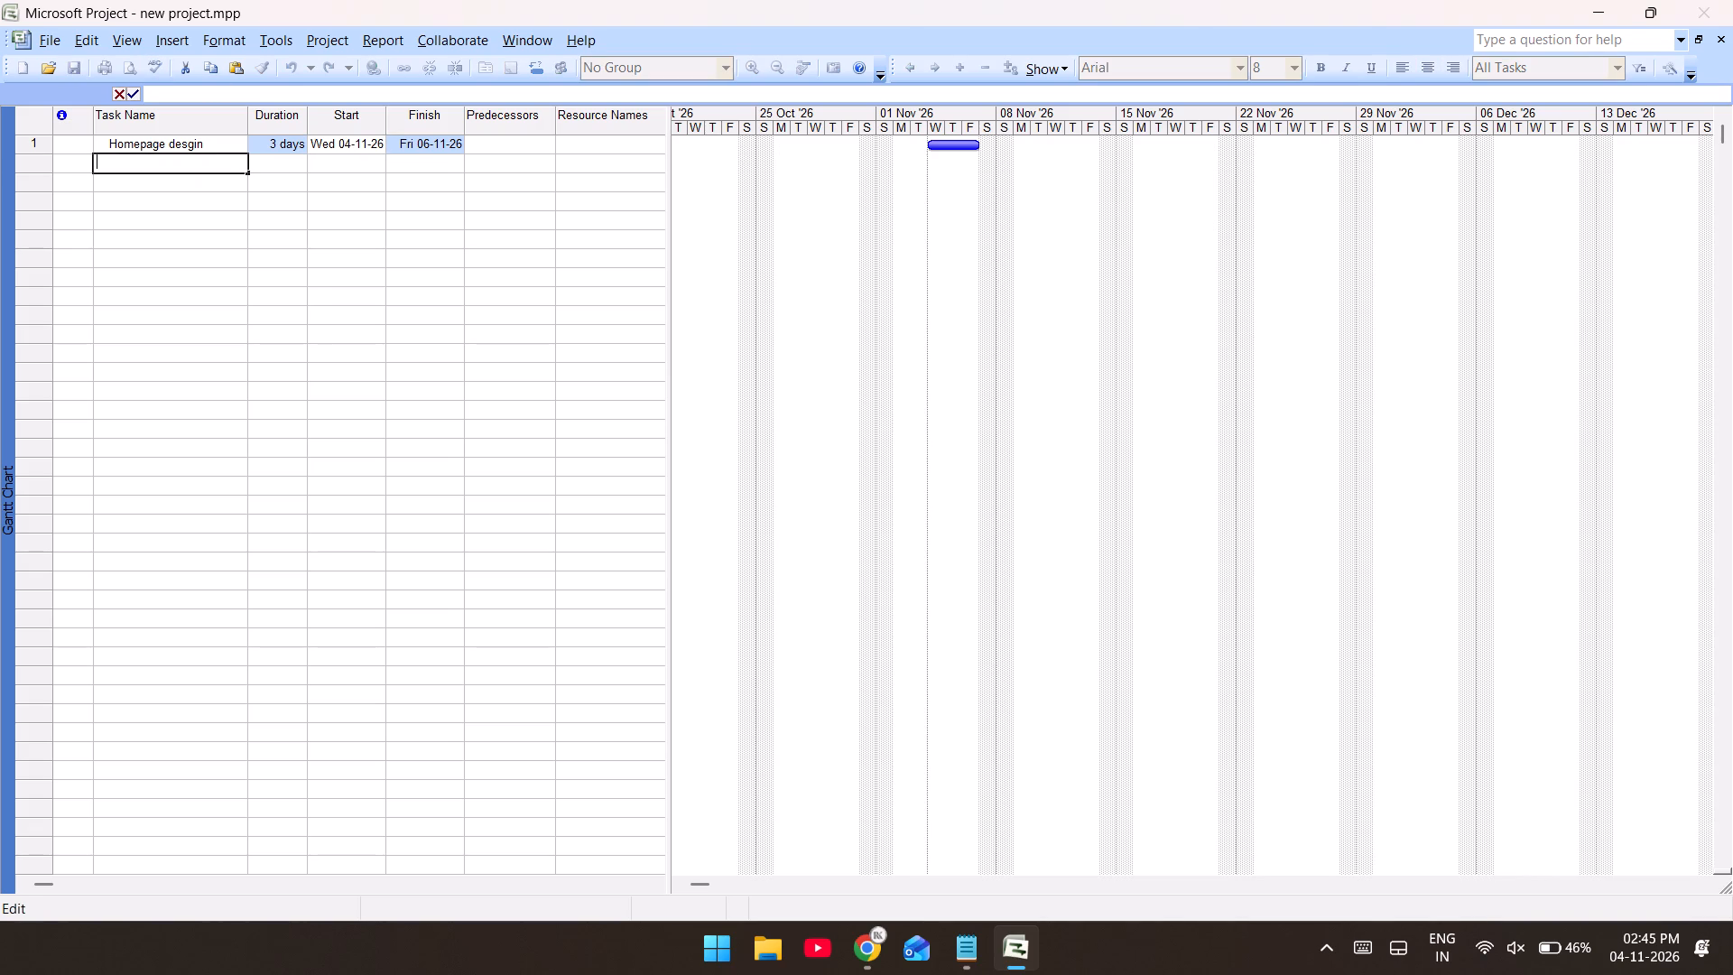
left_click(292, 162)
left_click(300, 160)
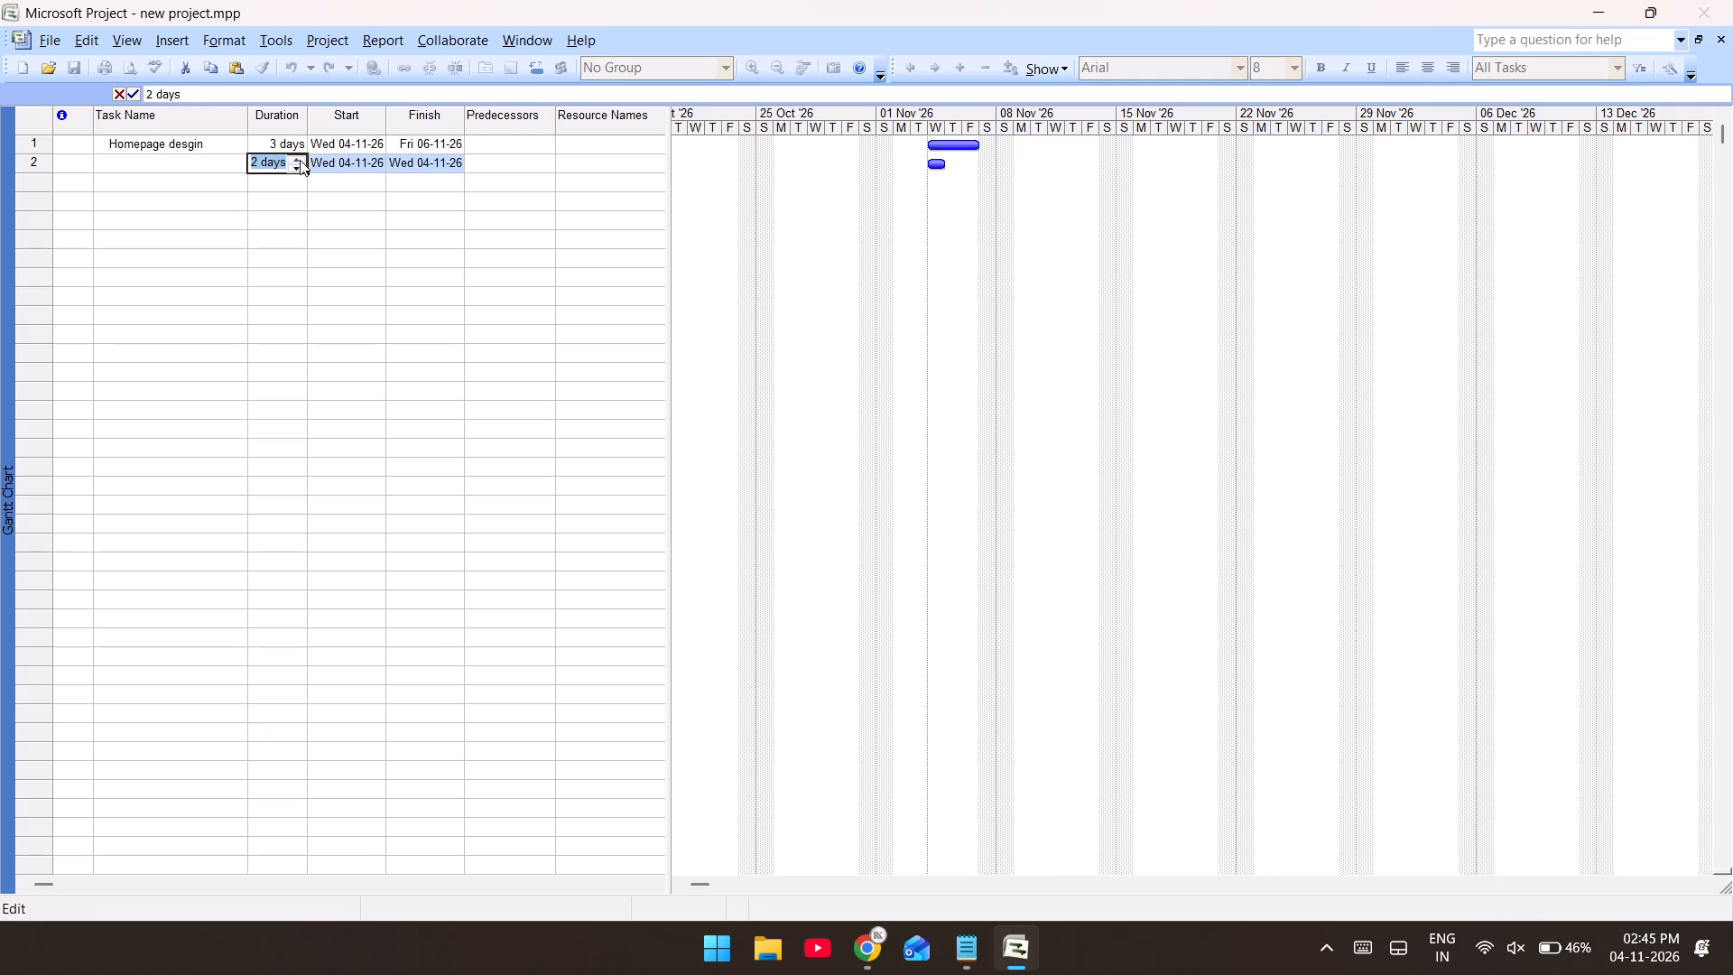
left_click(298, 176)
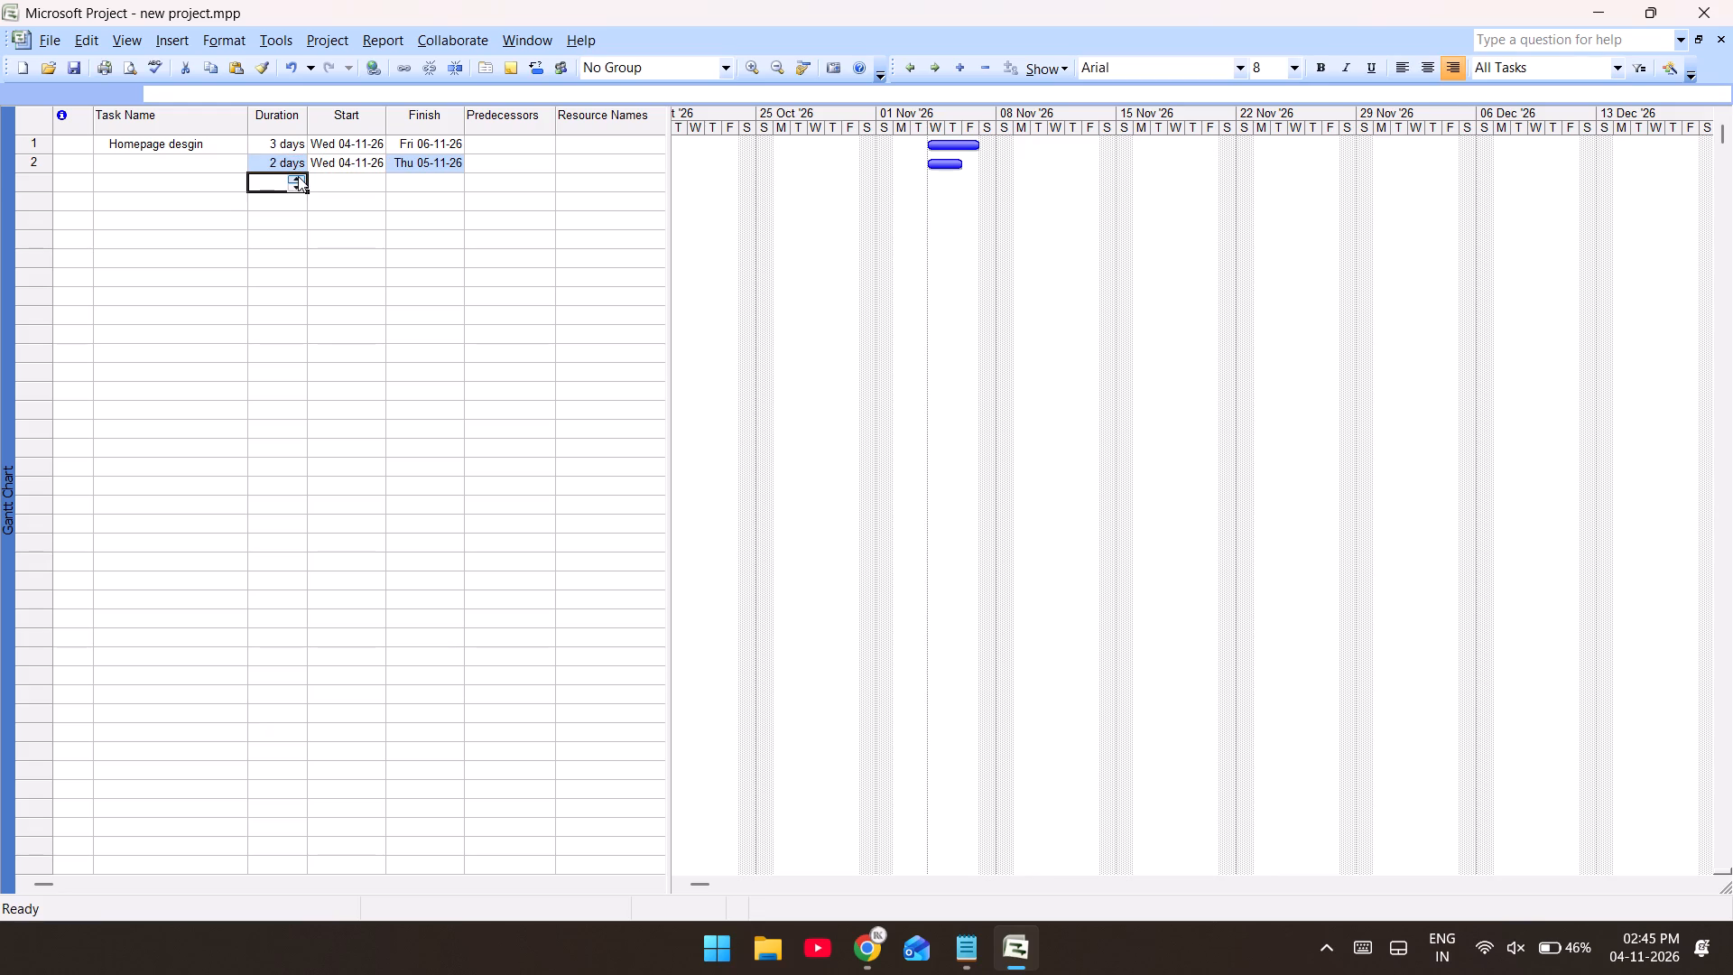
triple_click(298, 176)
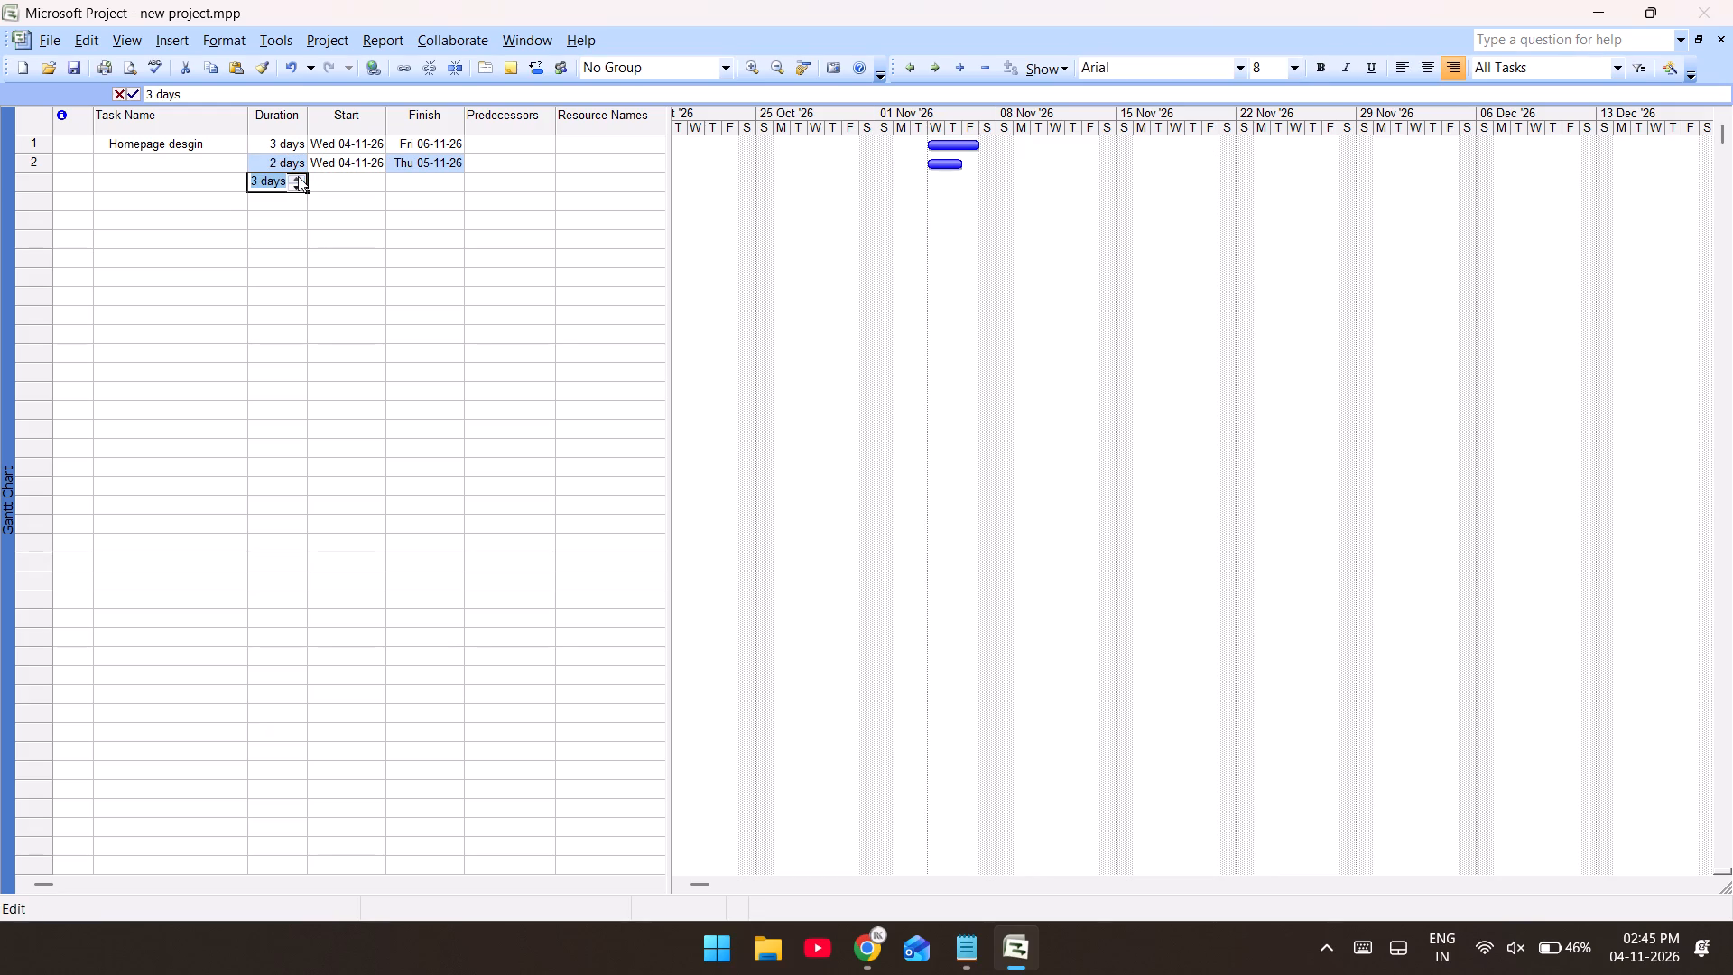
double_click(298, 196)
left_click(298, 196)
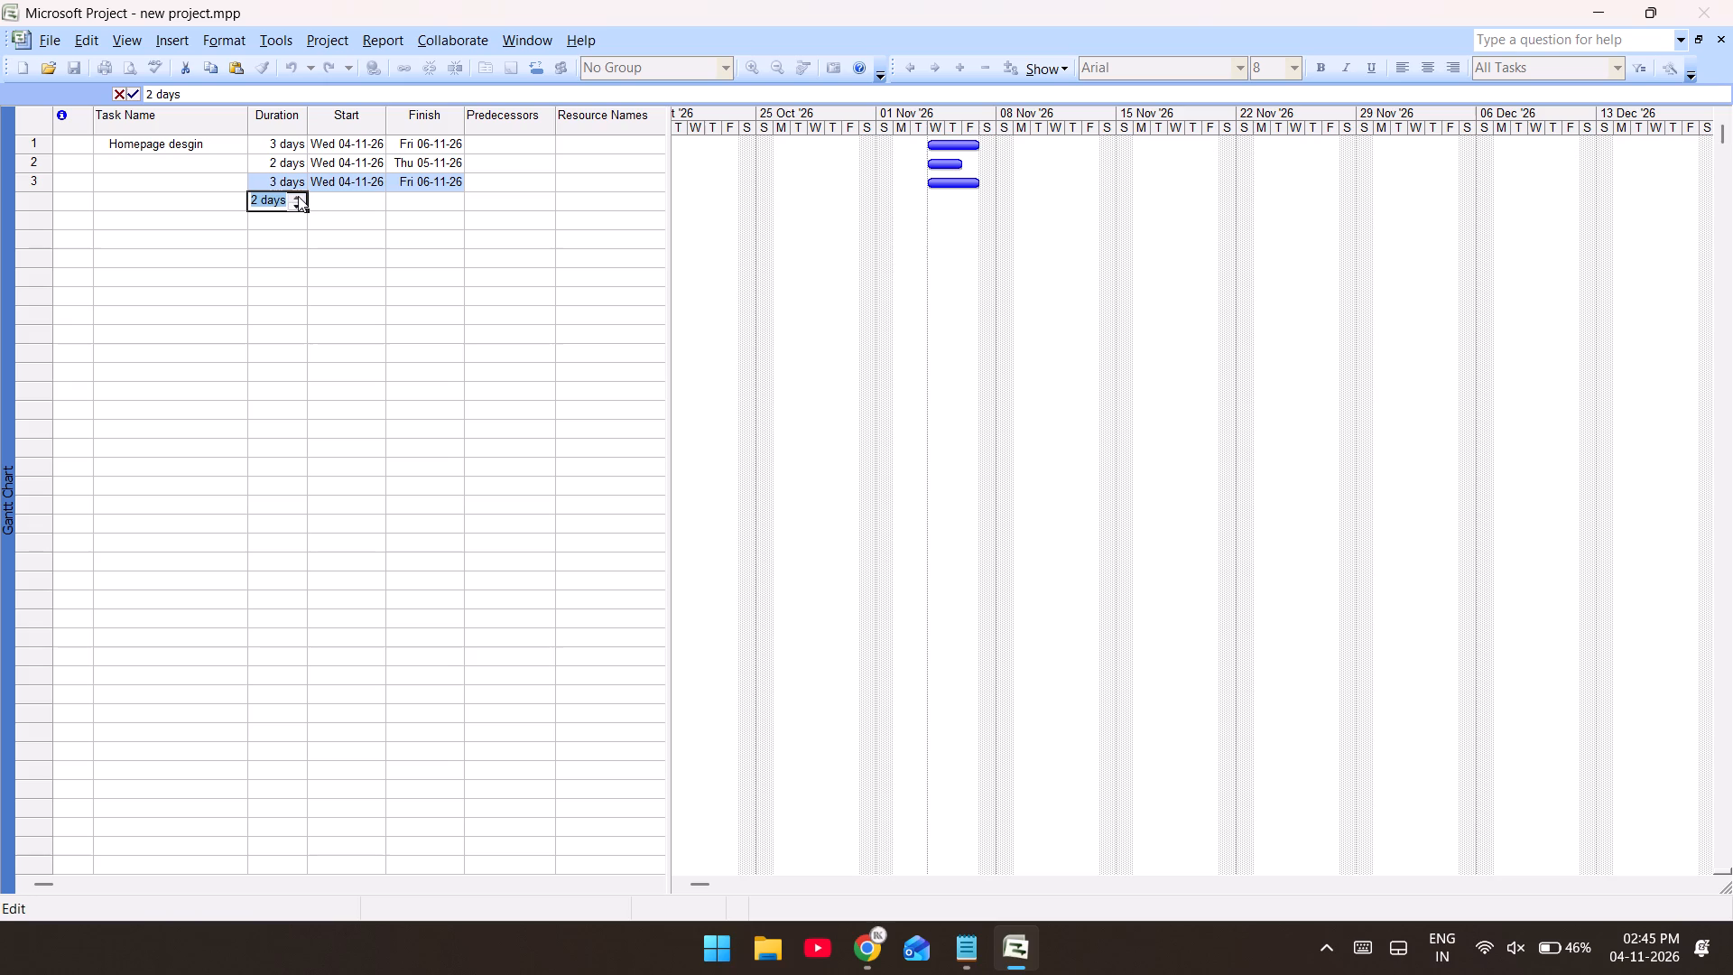
Name the second task "Login page".
double_click(149, 161)
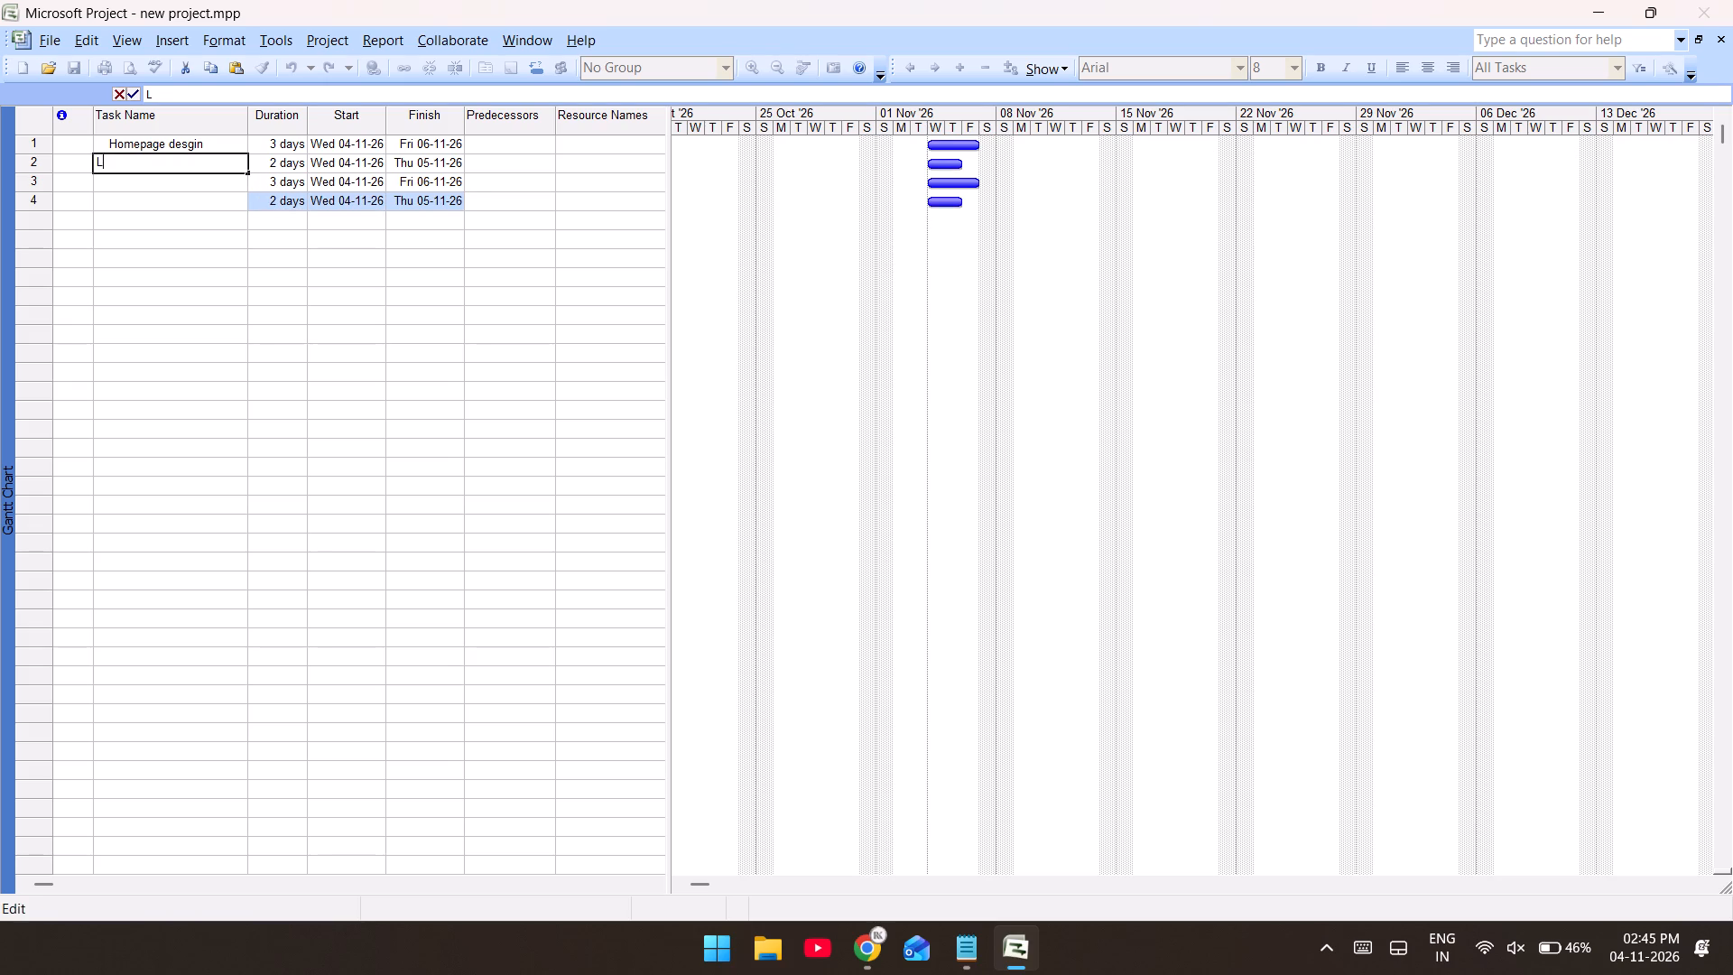
type("gin oage")
key("Return")
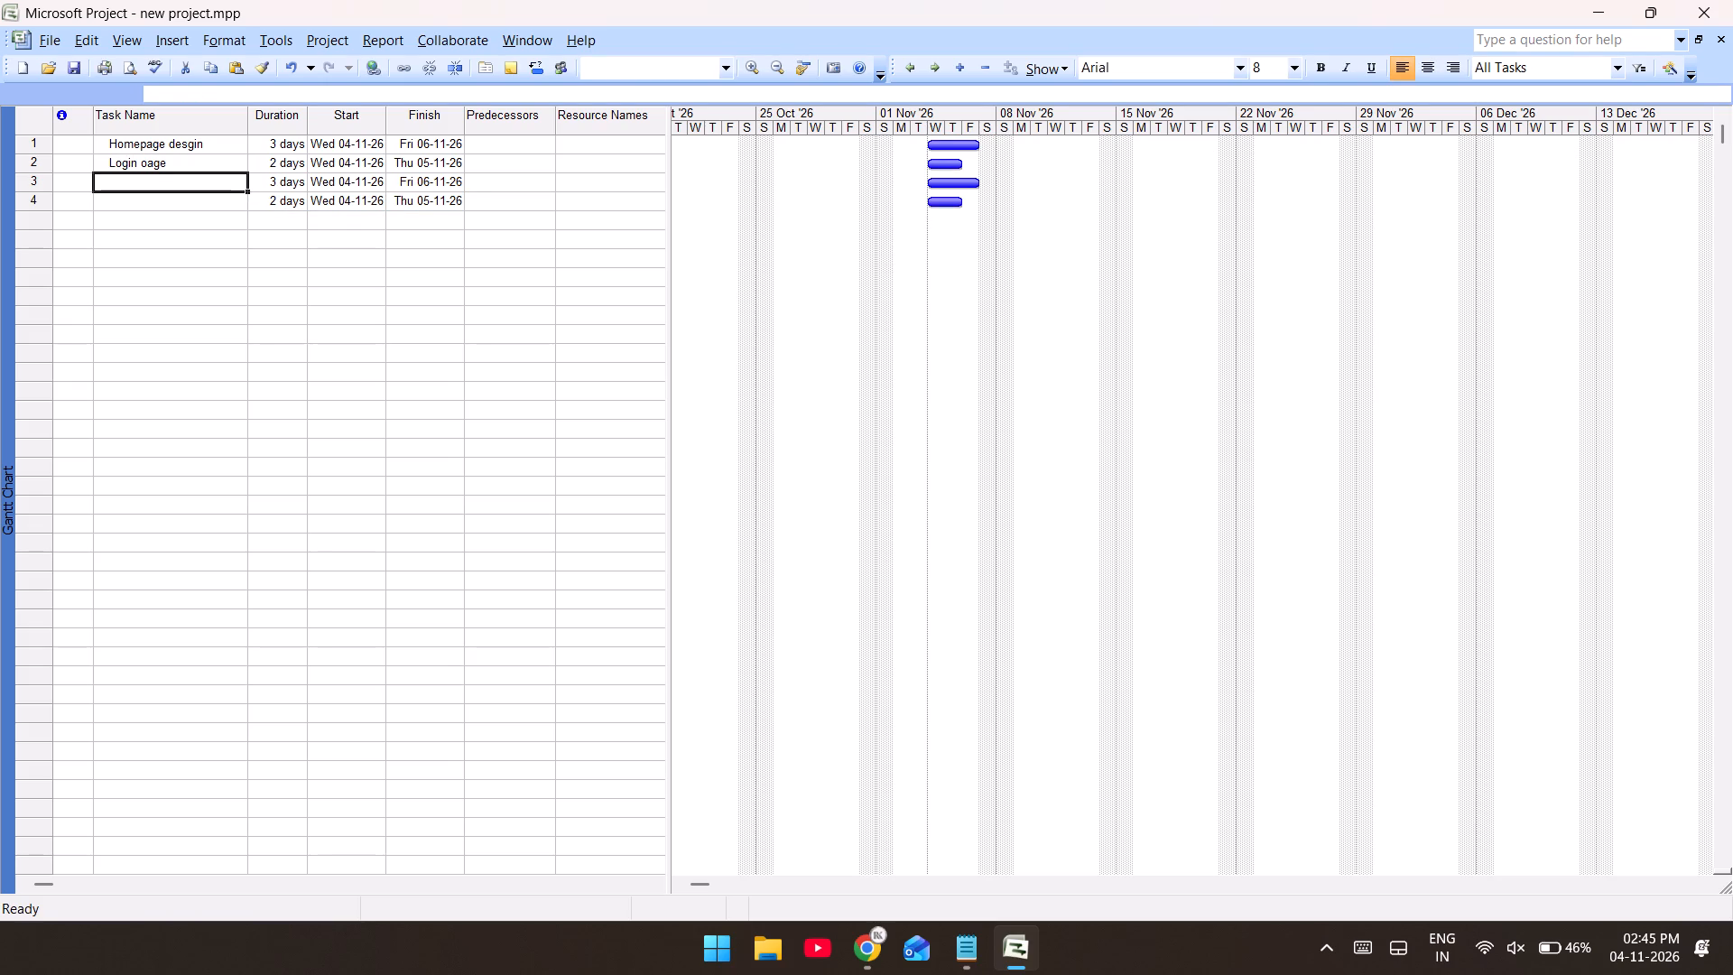
triple_click(144, 163)
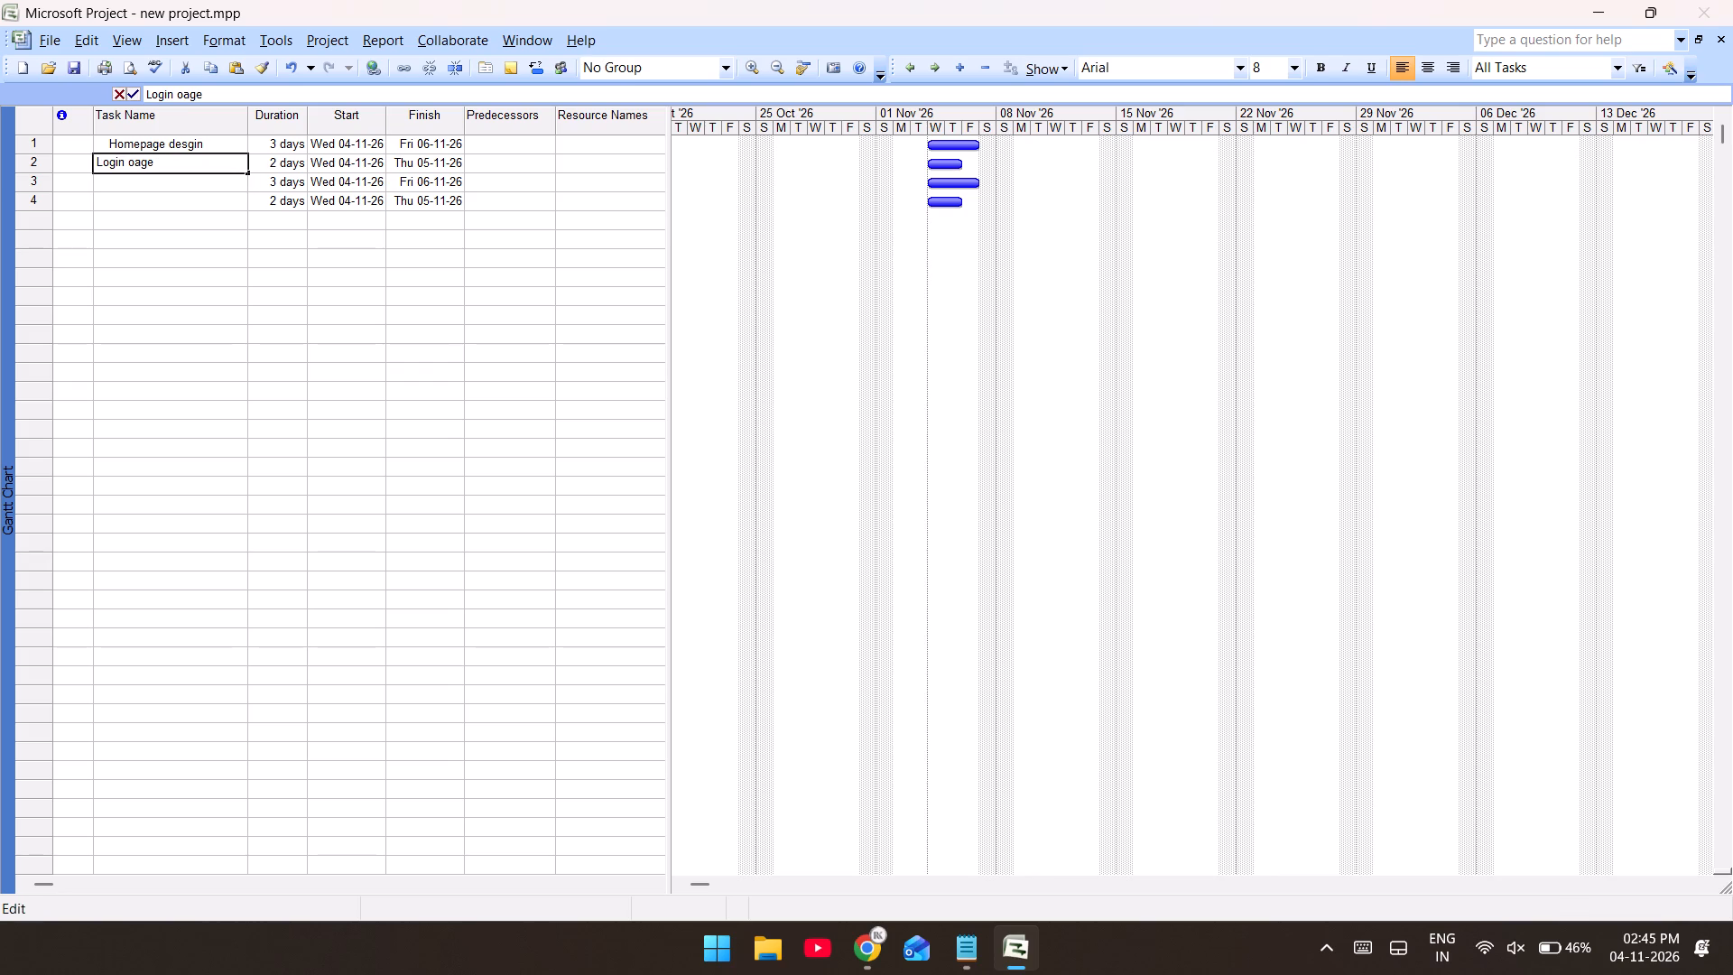
key("Left")
key("Left")
key("BackSpace")
key("p")
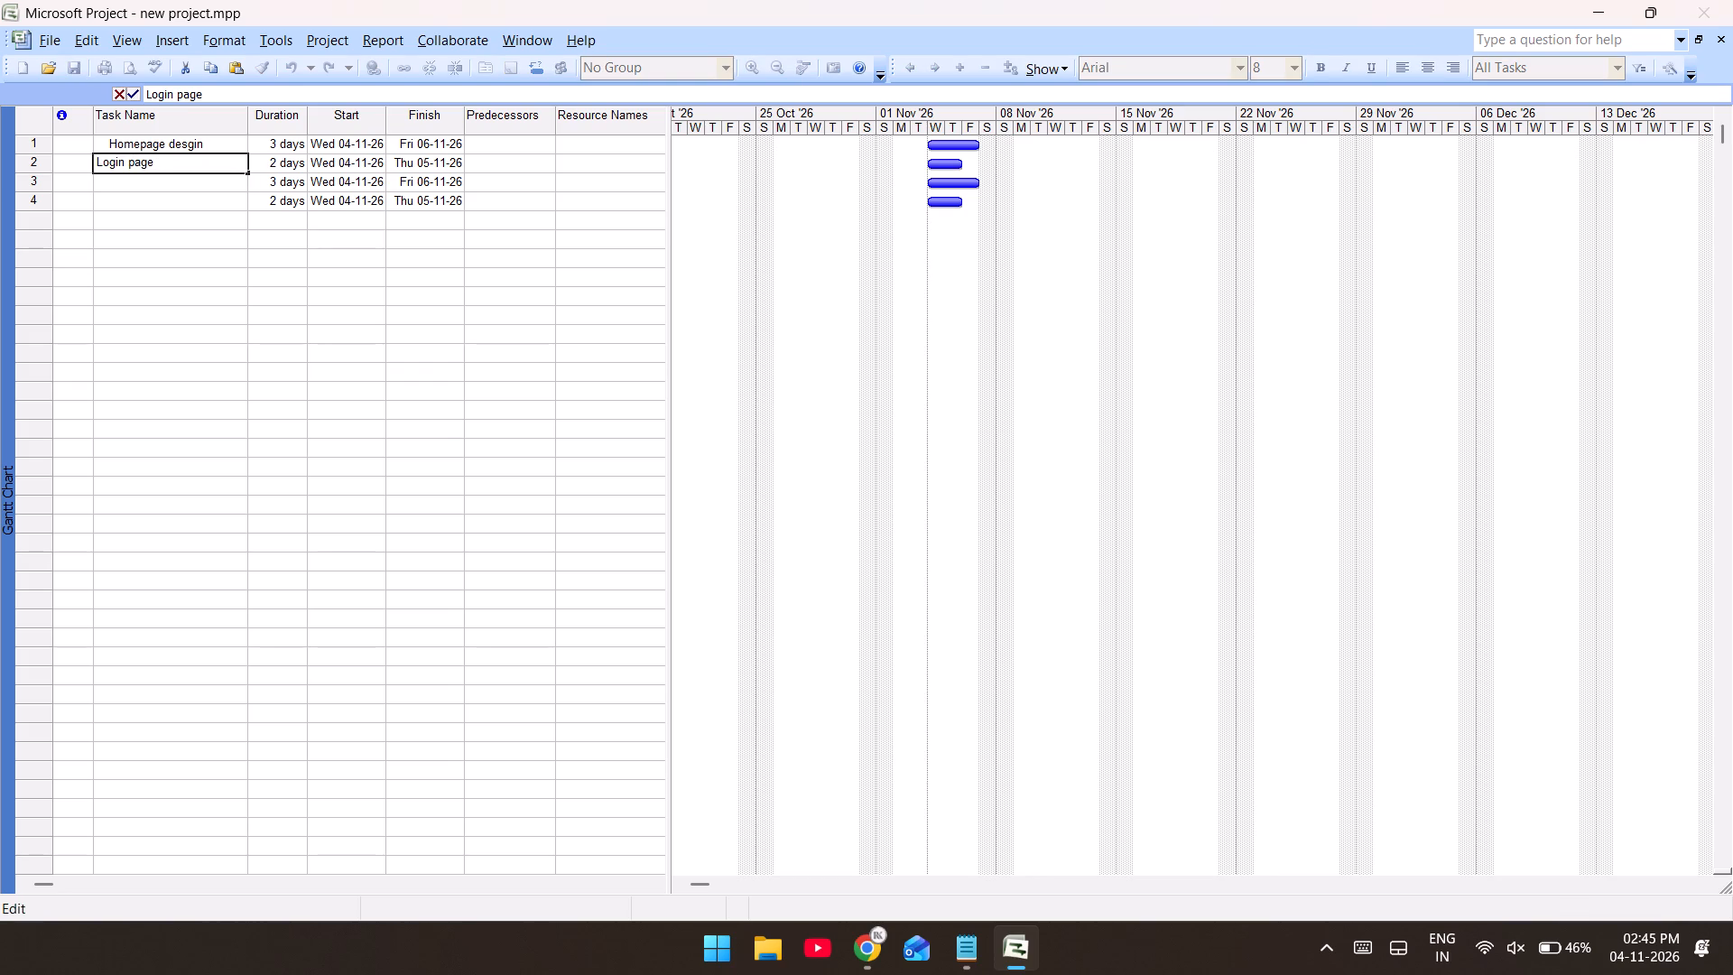
key("Down")
left_click(144, 163)
key("Return")
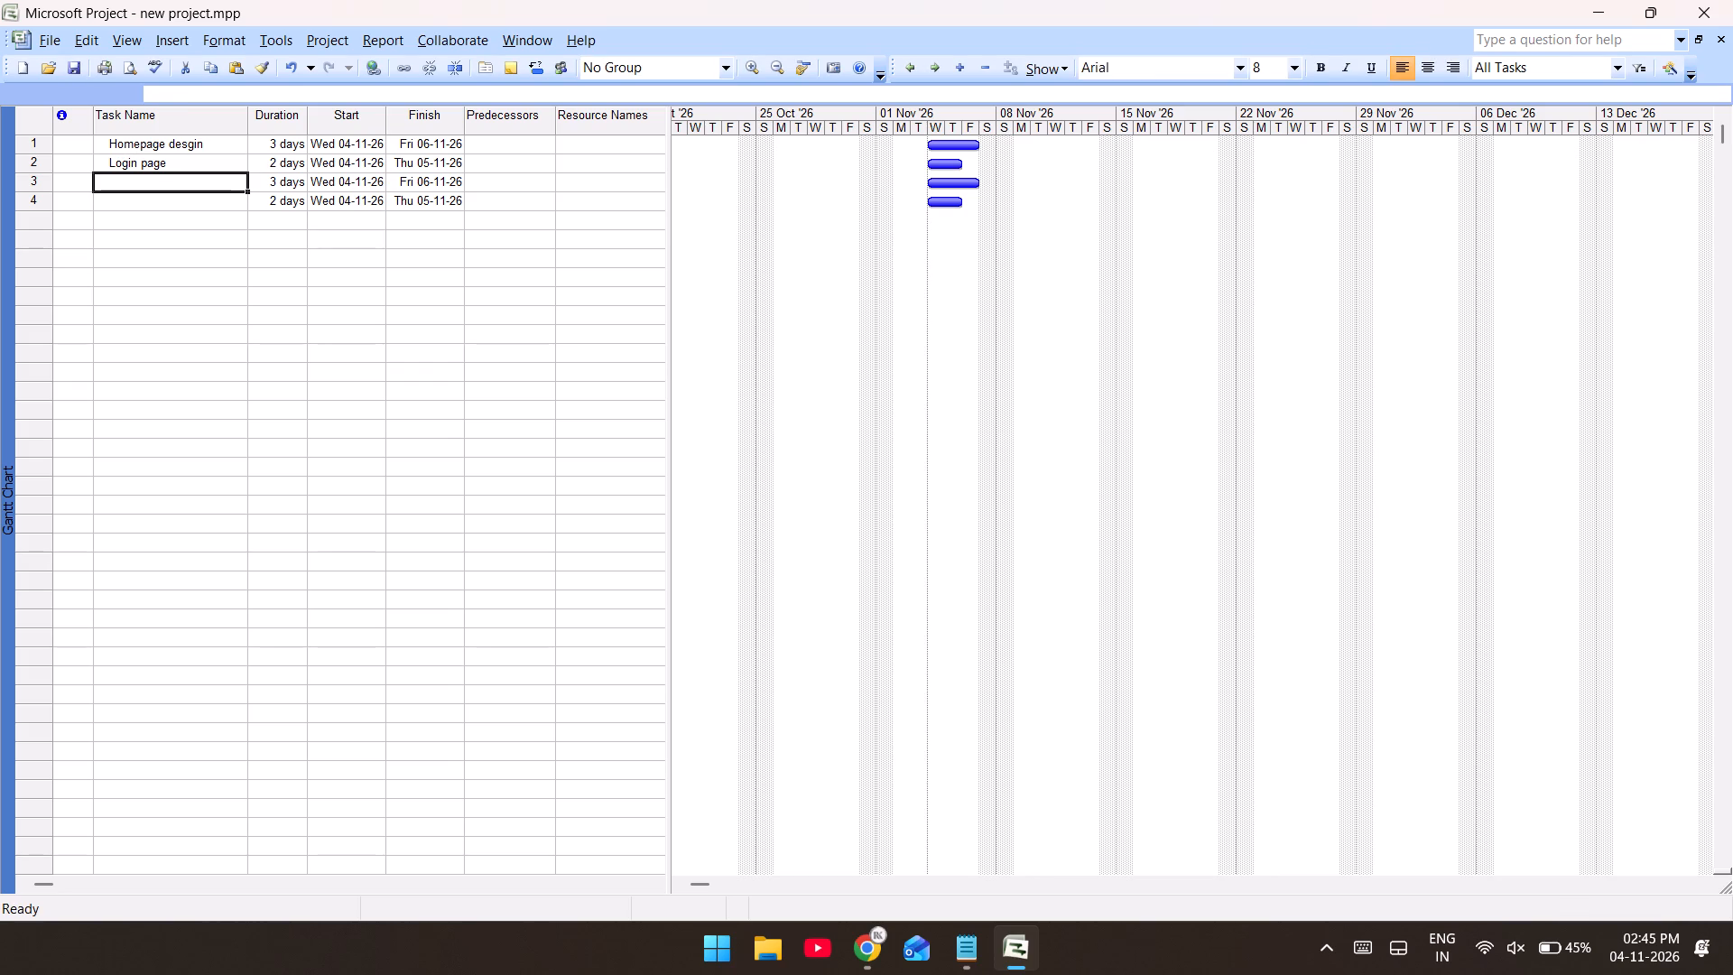
Name the third task "database creation" and the fourth task "website testing", and save the project.
type("dataab")
key("BackSpace")
key("BackSpace")
type("base creation")
key("Return")
type("webi")
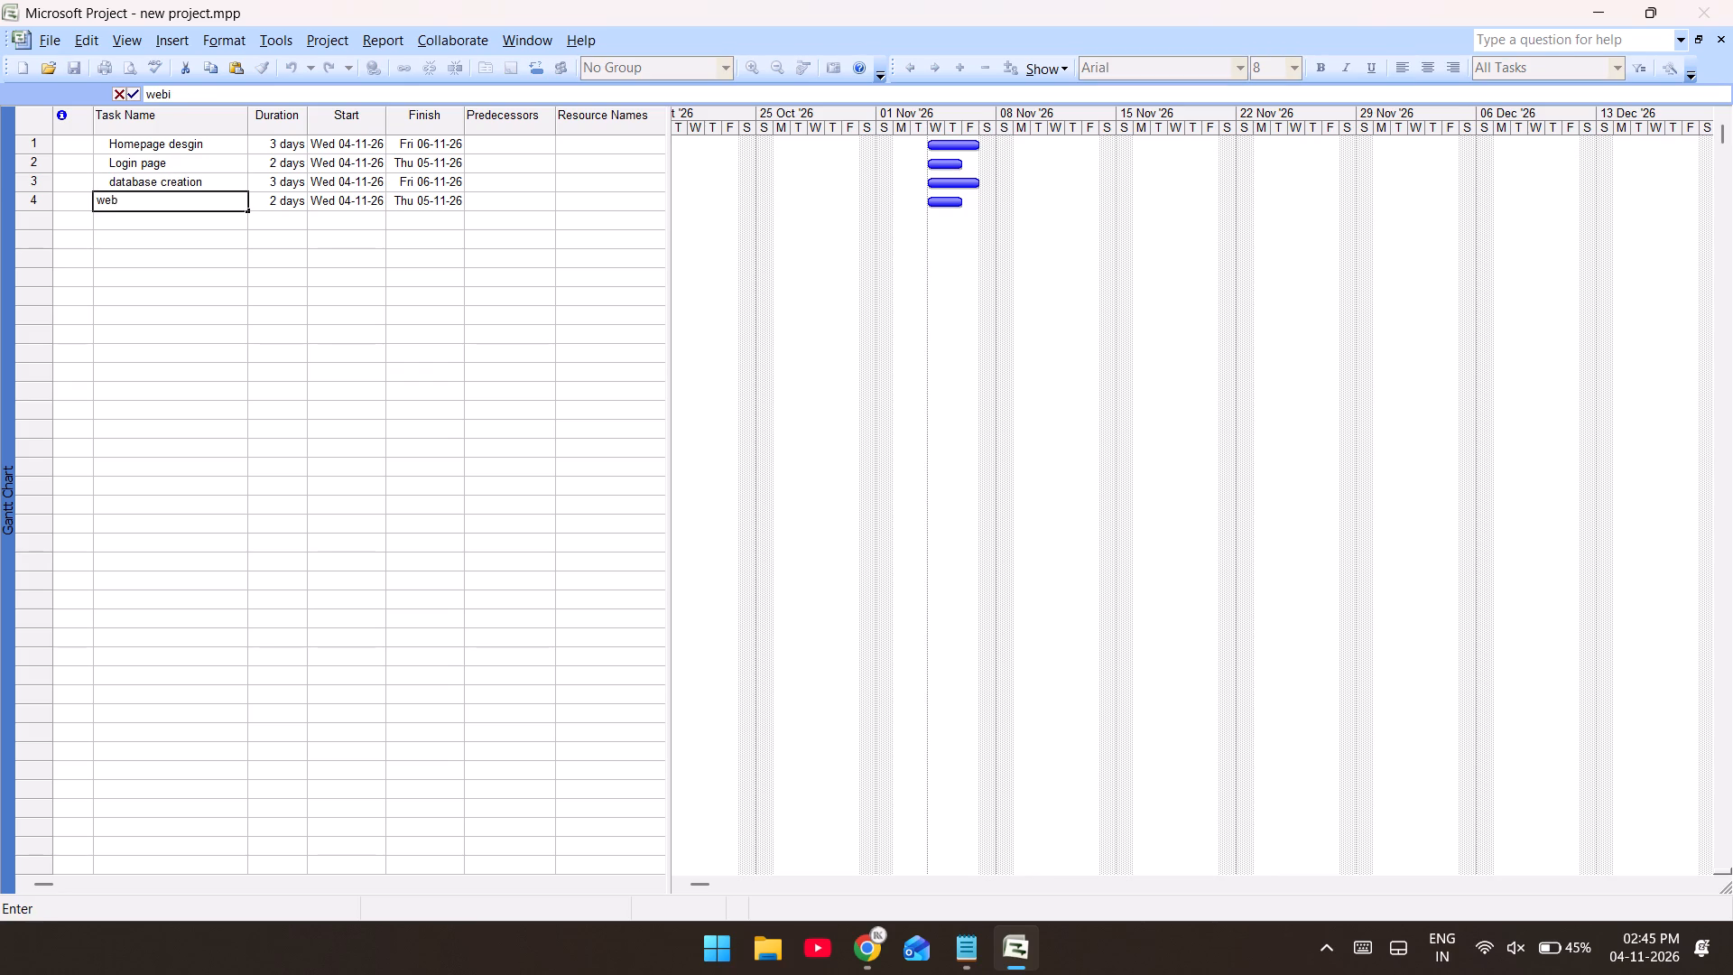
key("BackSpace")
type("sire")
key("BackSpace")
key("BackSpace")
type("te r")
key("BackSpace")
type("tesi")
key("BackSpace")
type("ting")
key("ctrl+s")
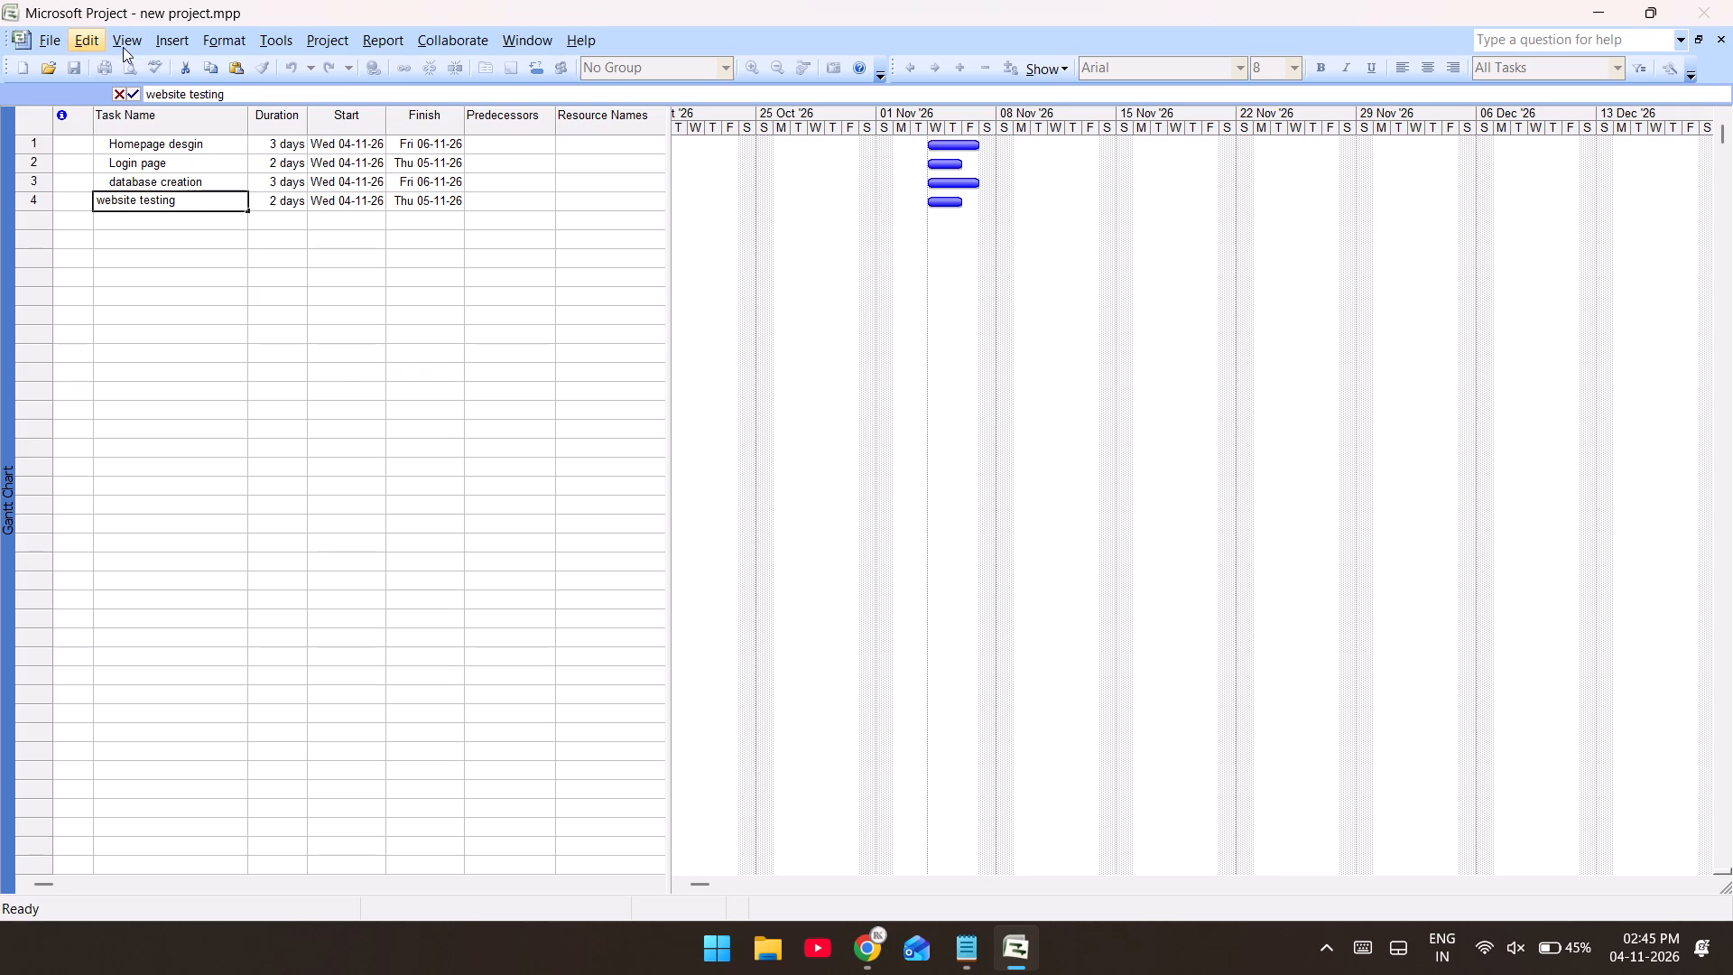
Switch to the Resource Sheet view and select the first resource name cell.
left_click(123, 47)
left_click(311, 596)
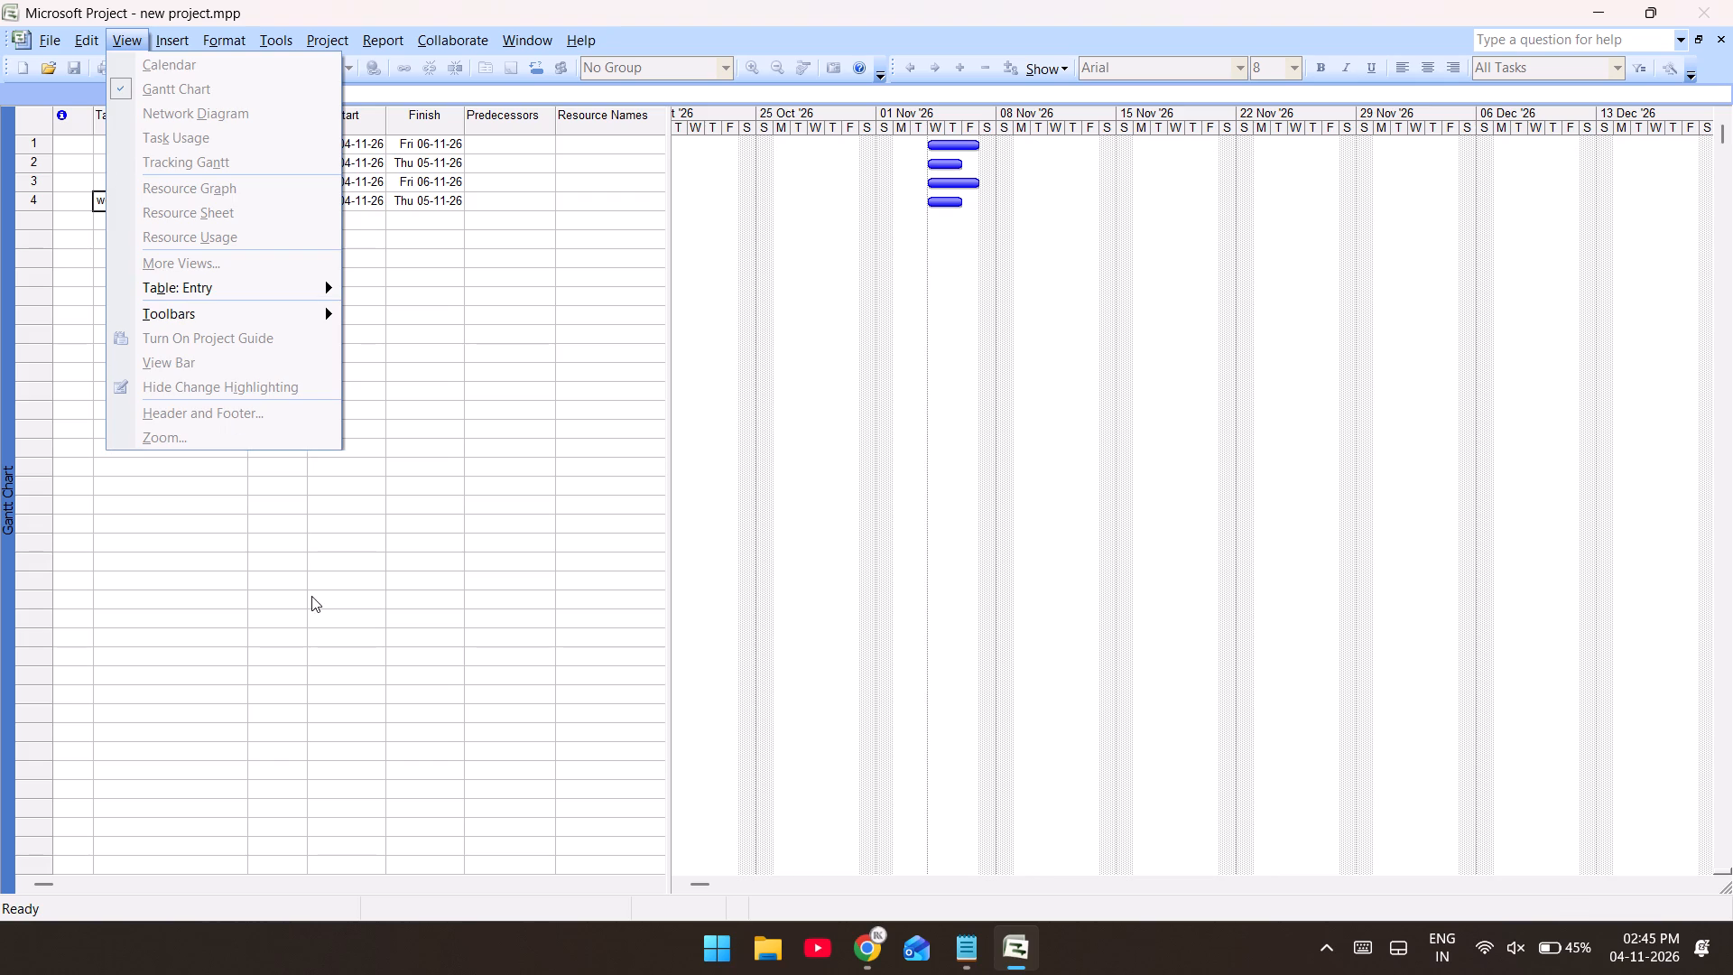
double_click(141, 40)
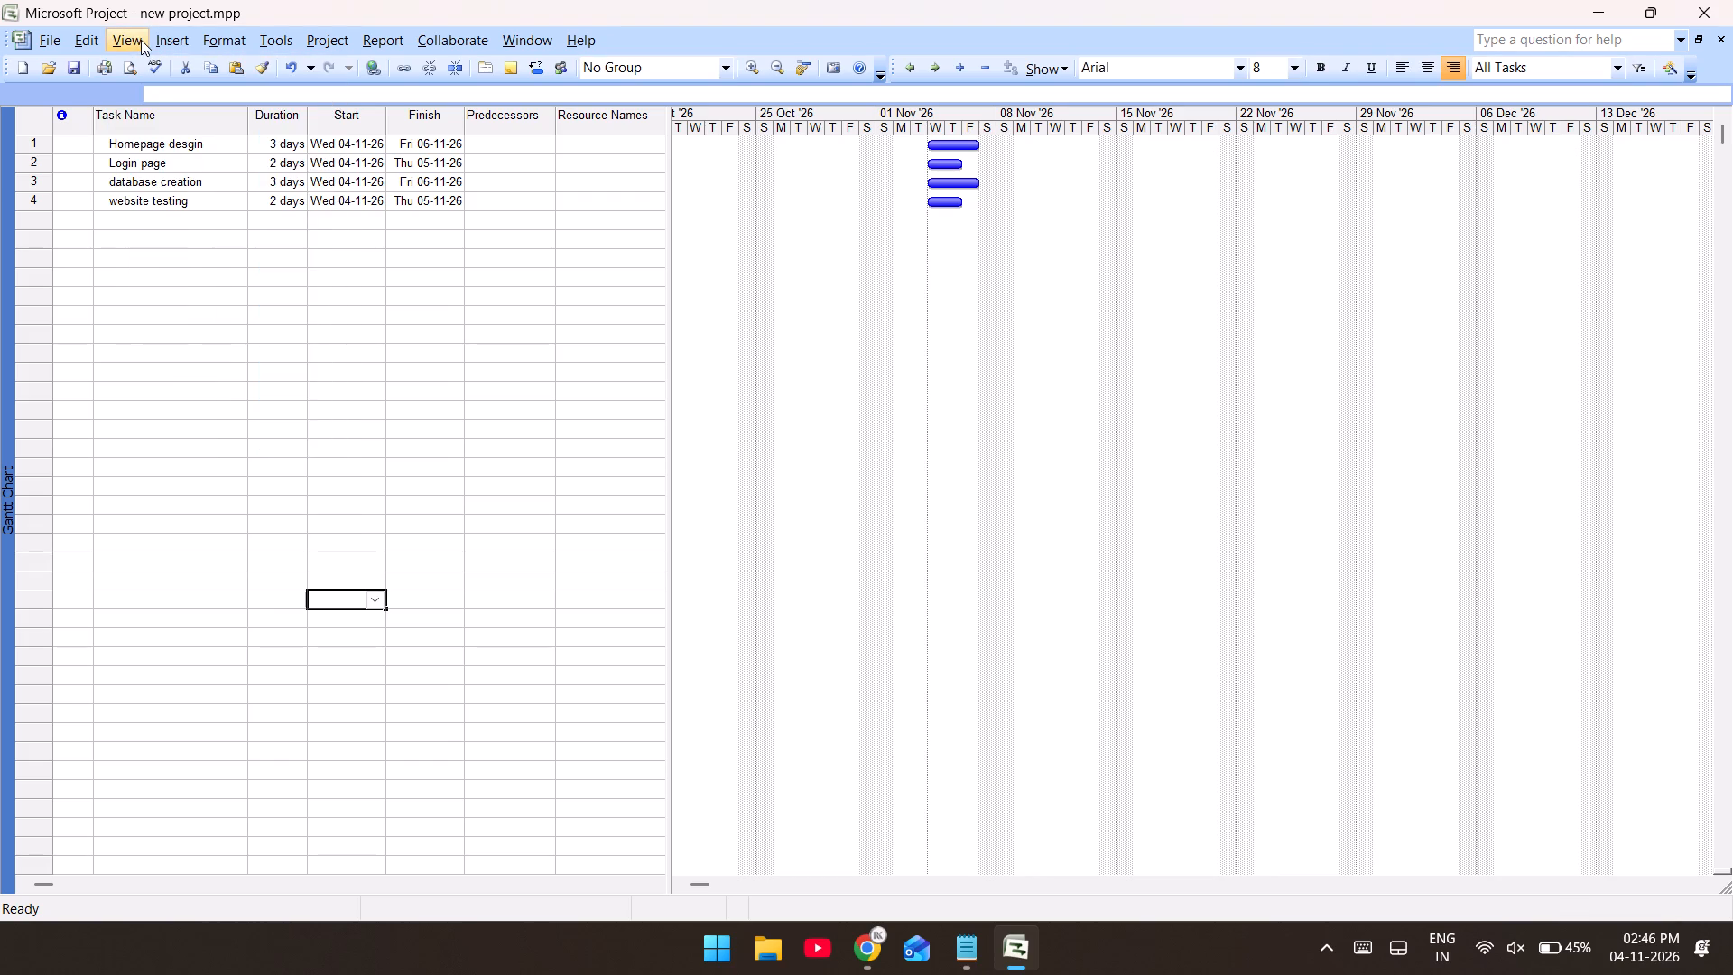
left_click(141, 40)
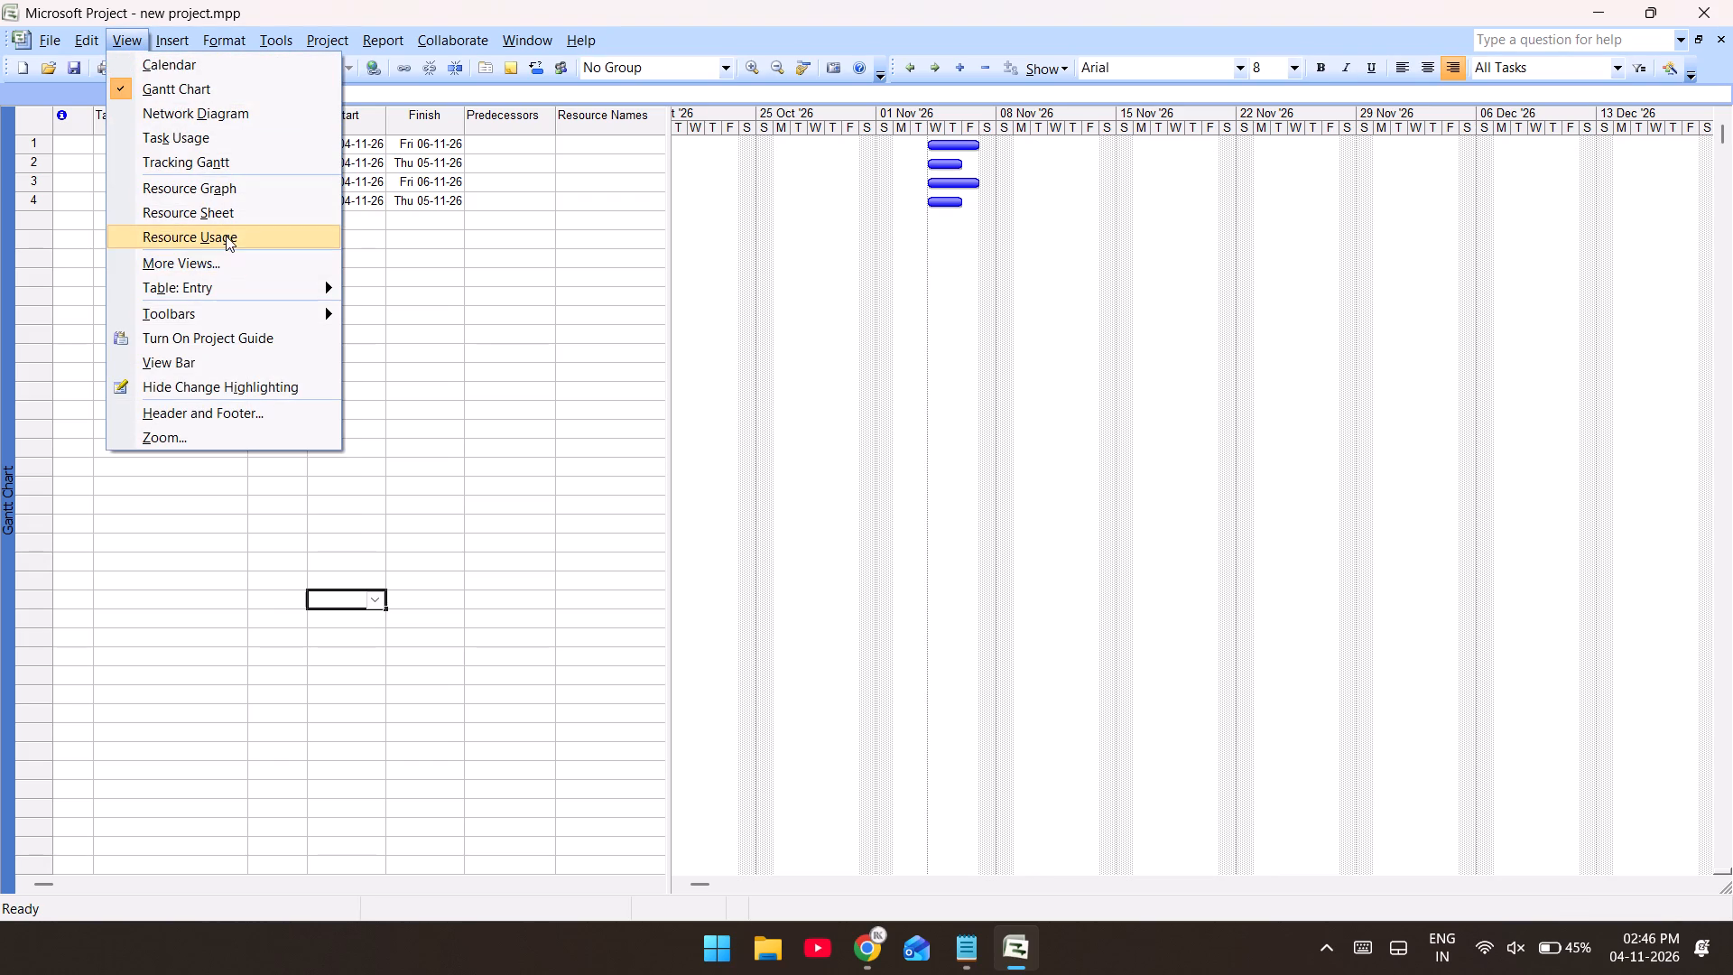
left_click(232, 212)
left_click(143, 129)
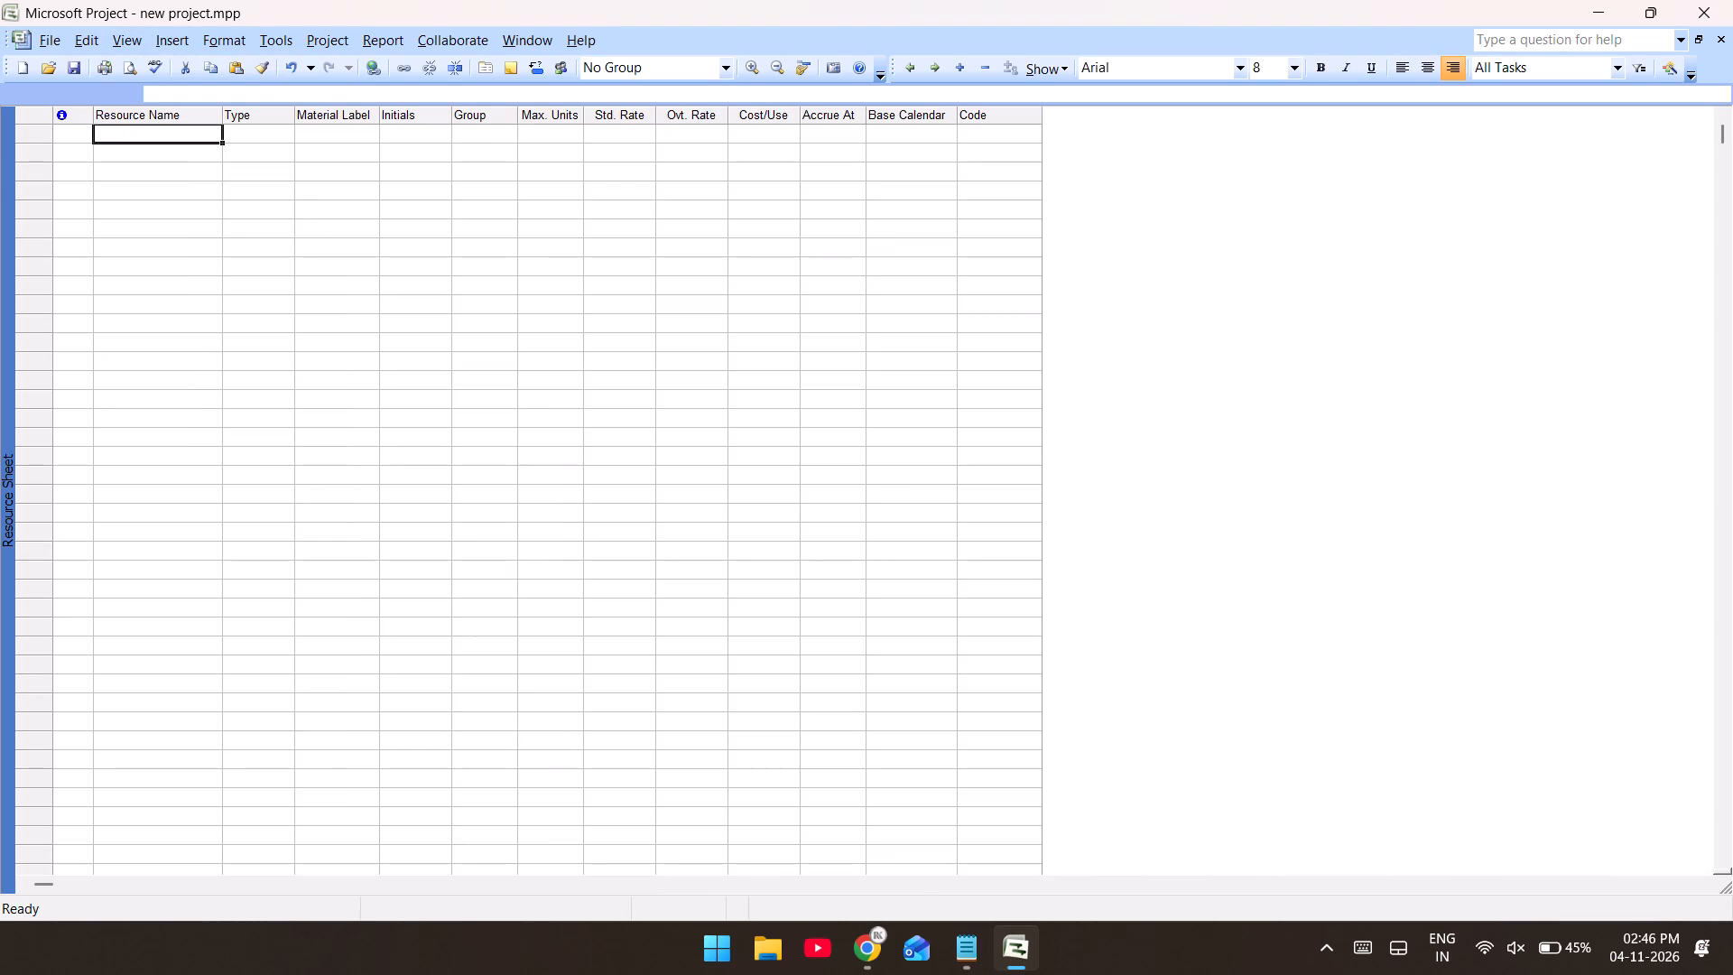
Enter Rahul as the first resource name and amit as the second.
type("ahul")
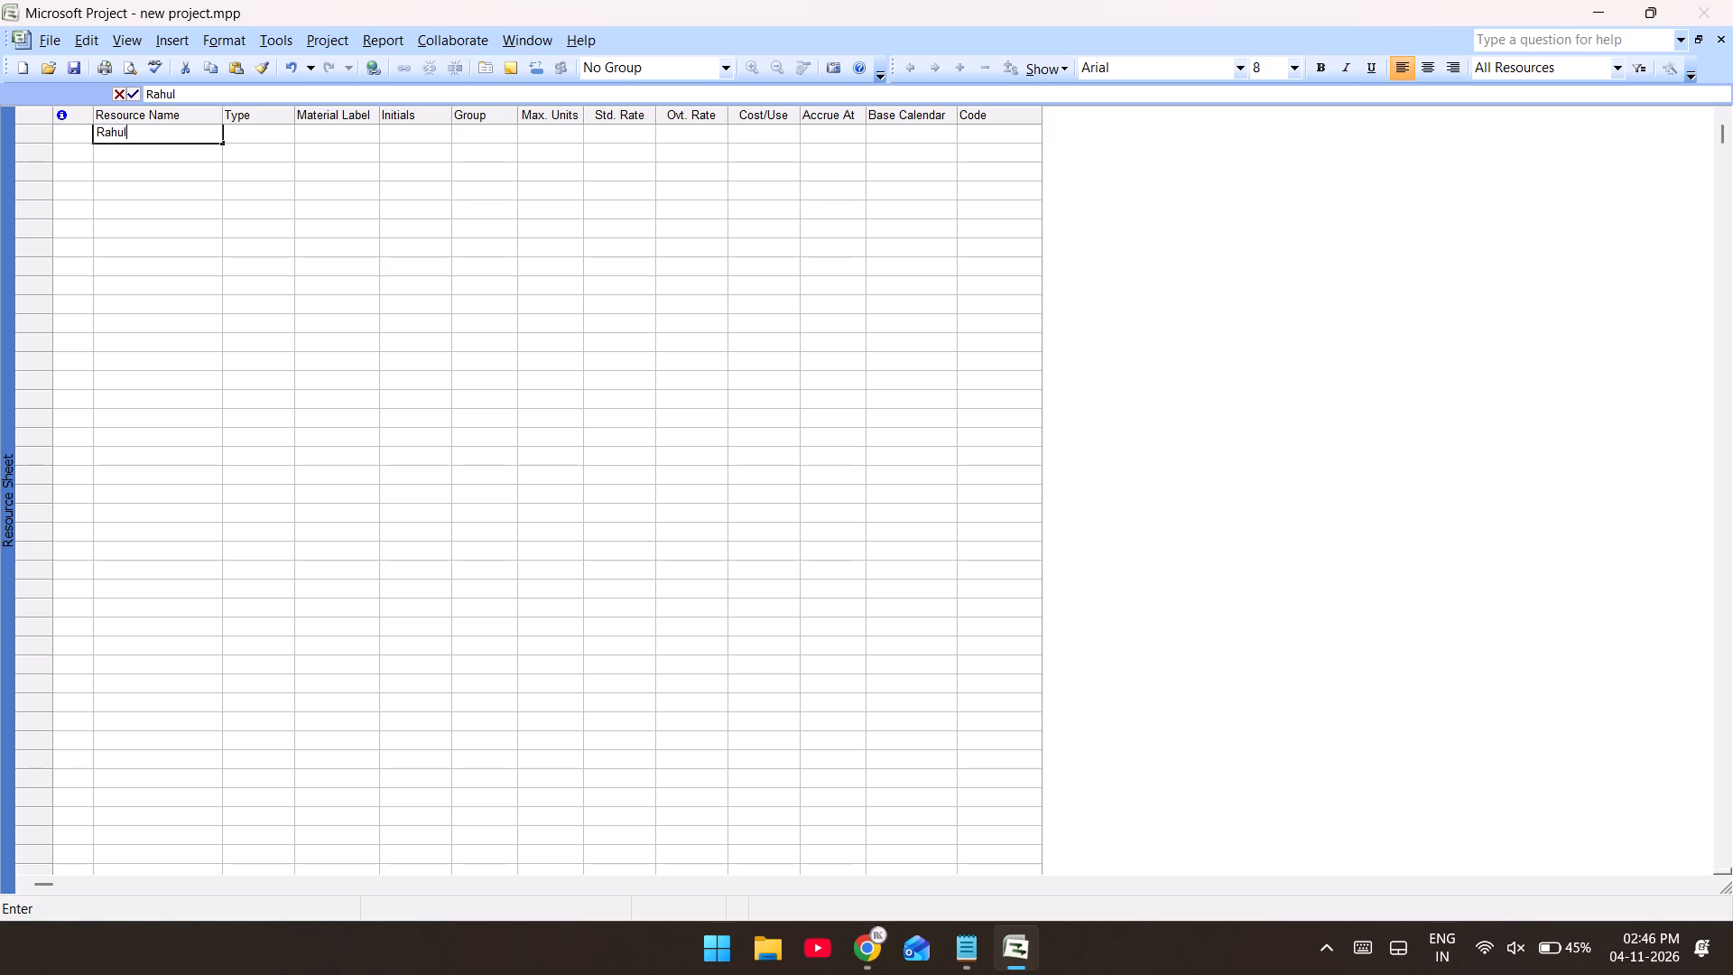
key("Return")
type("amit")
left_click(422, 156)
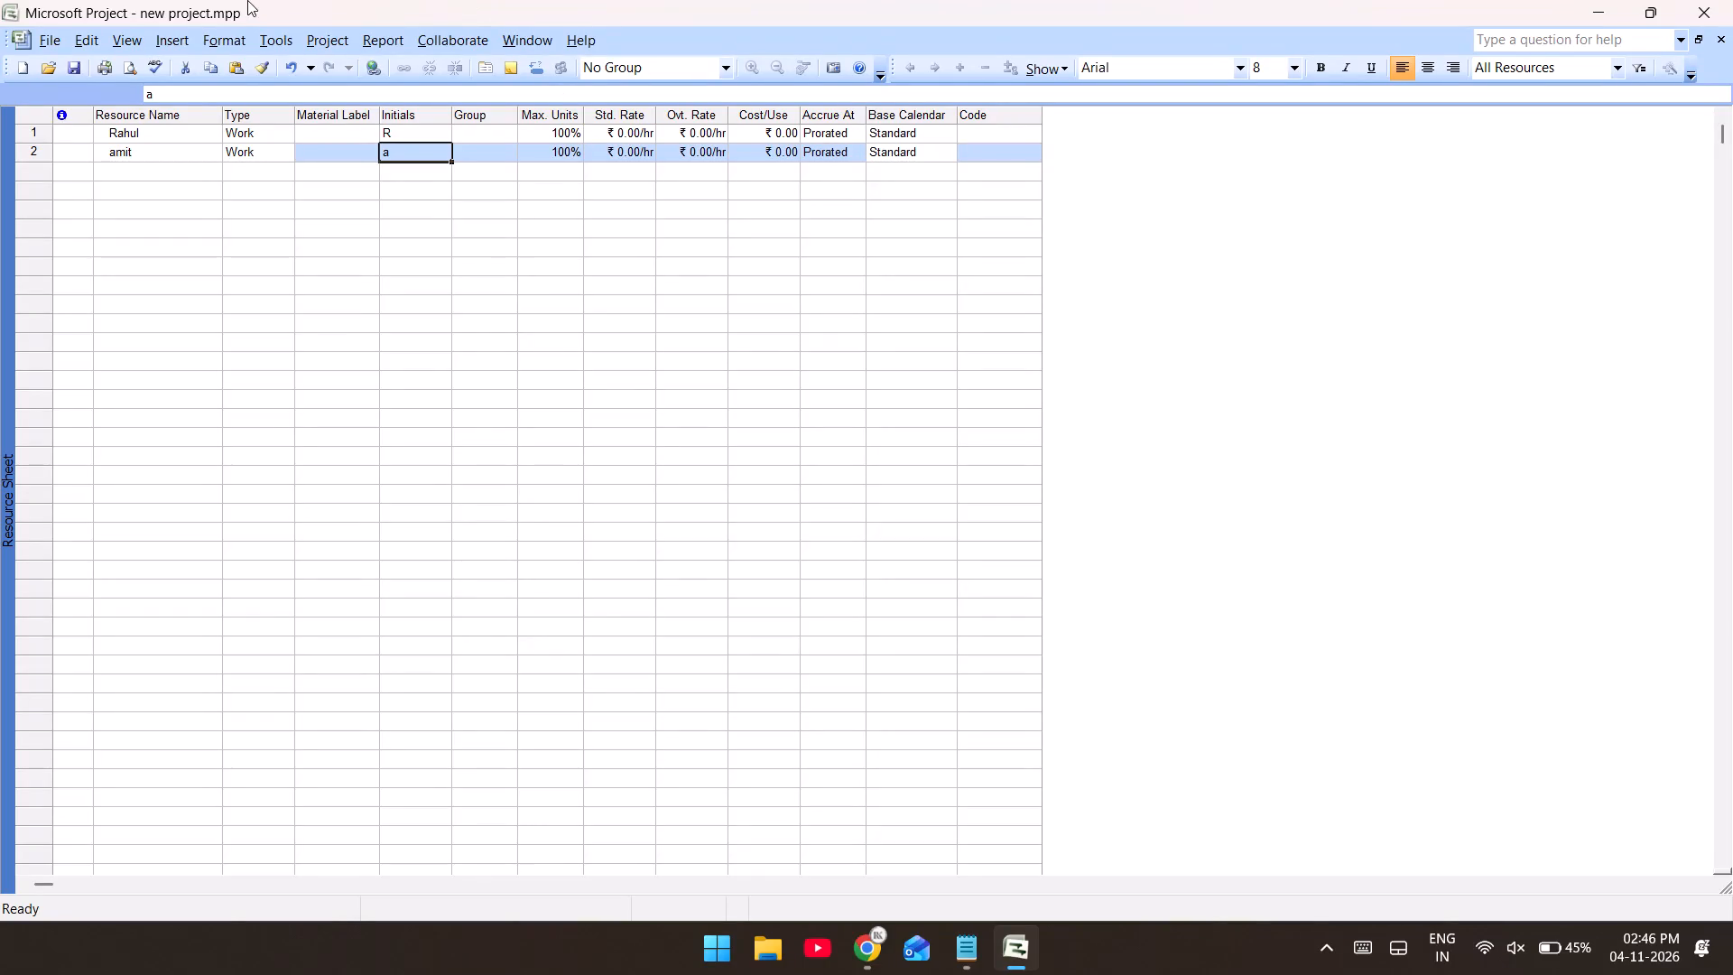
View the task list in the Gantt Chart and return to the Resource Sheet.
left_click(138, 37)
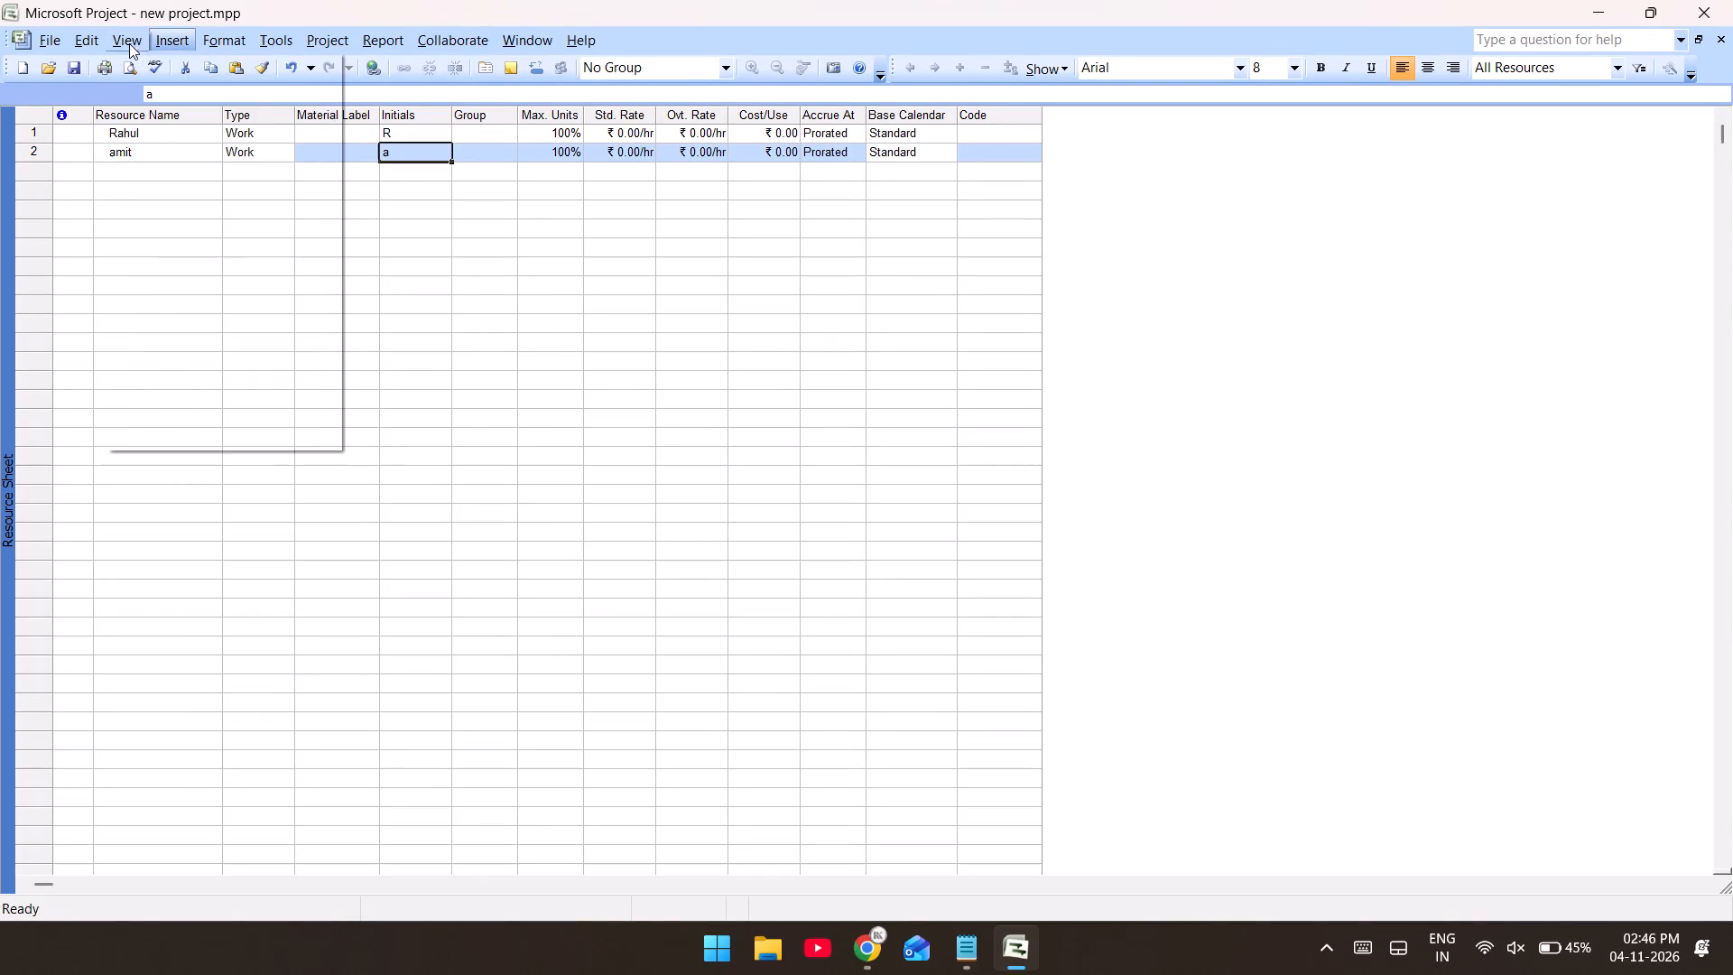
left_click(144, 86)
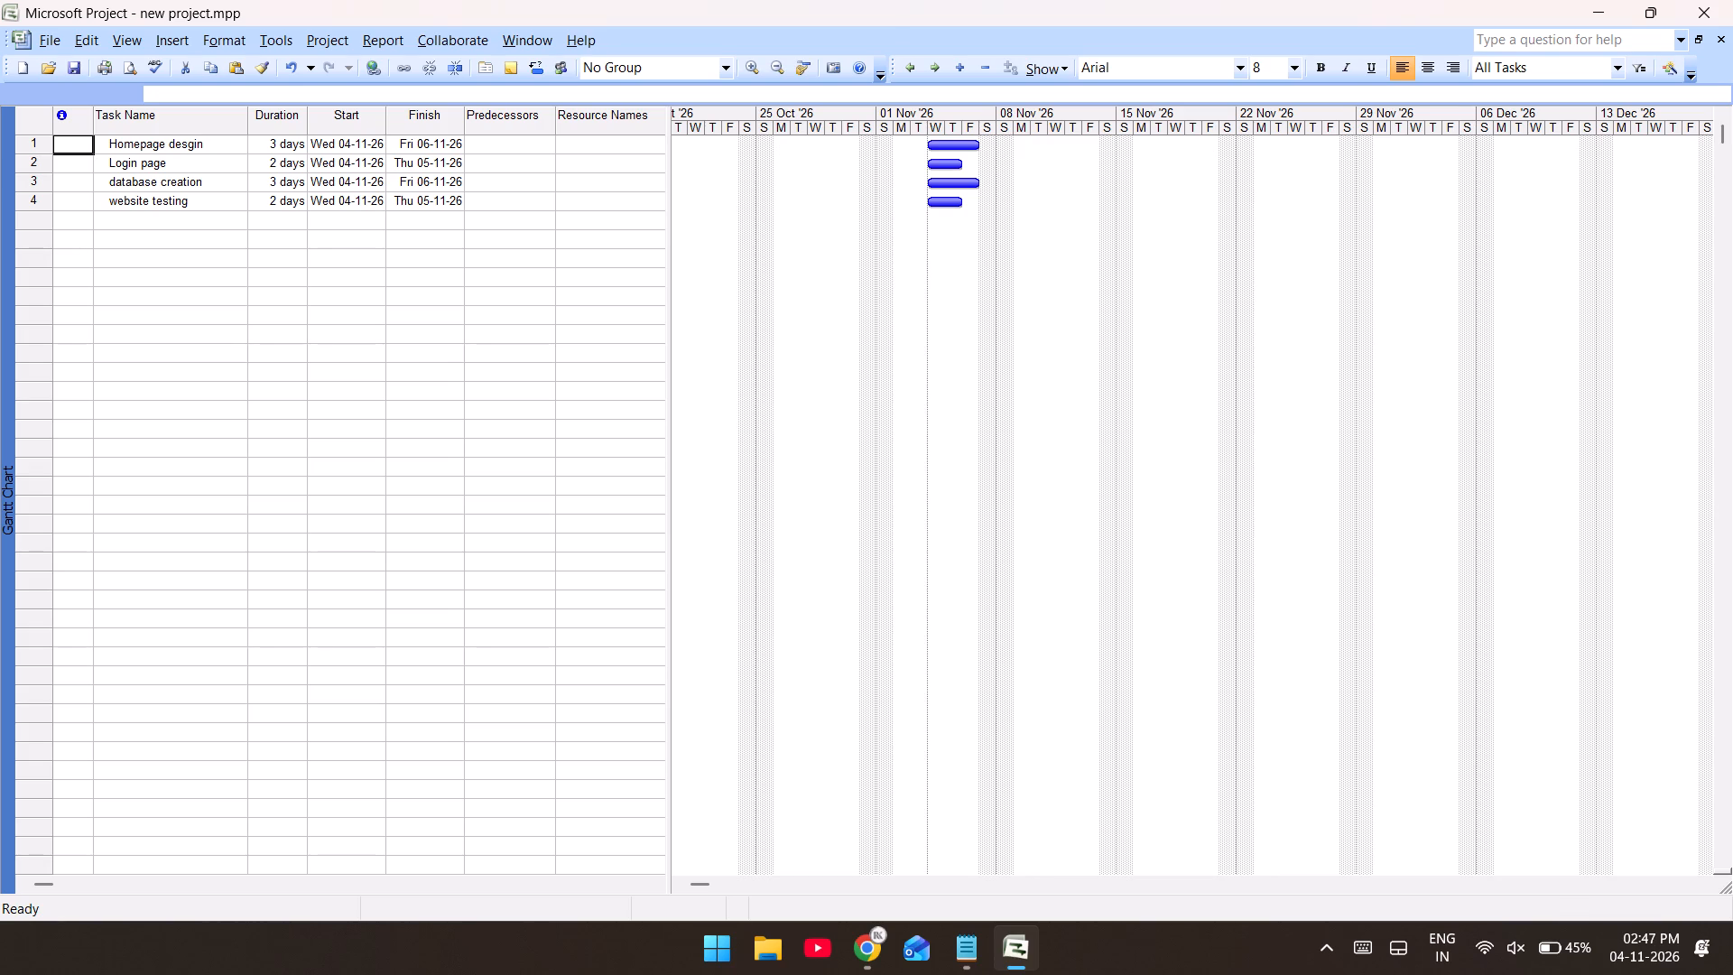
left_click(123, 41)
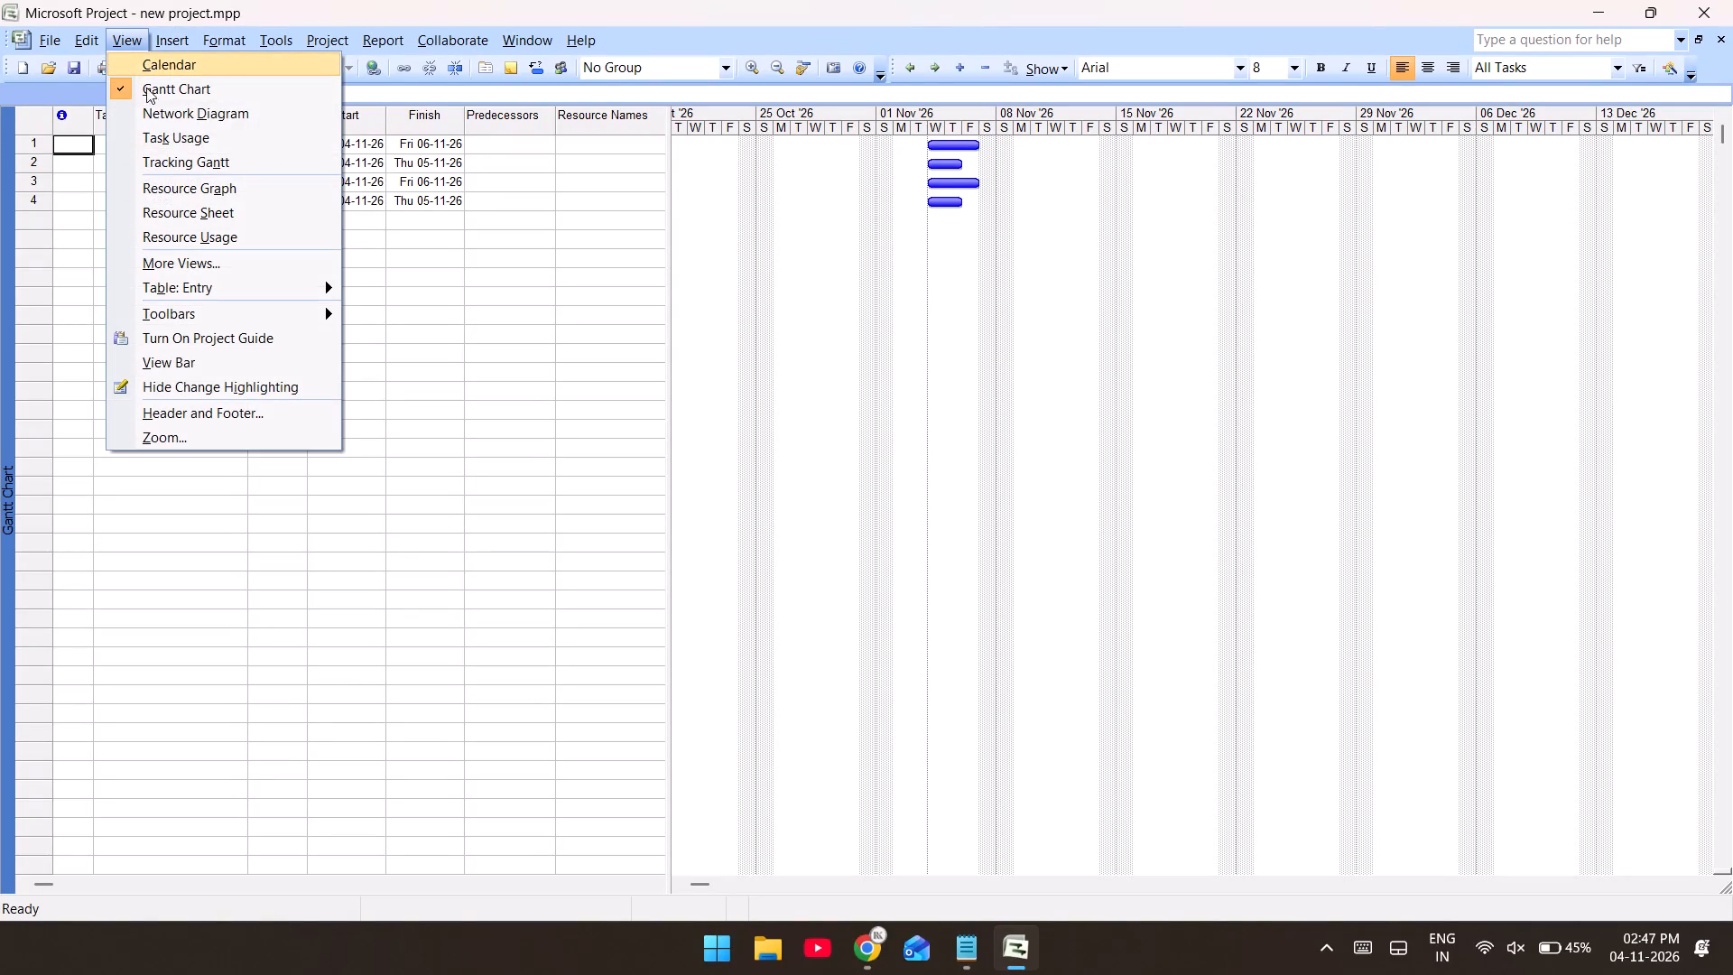
left_click(184, 212)
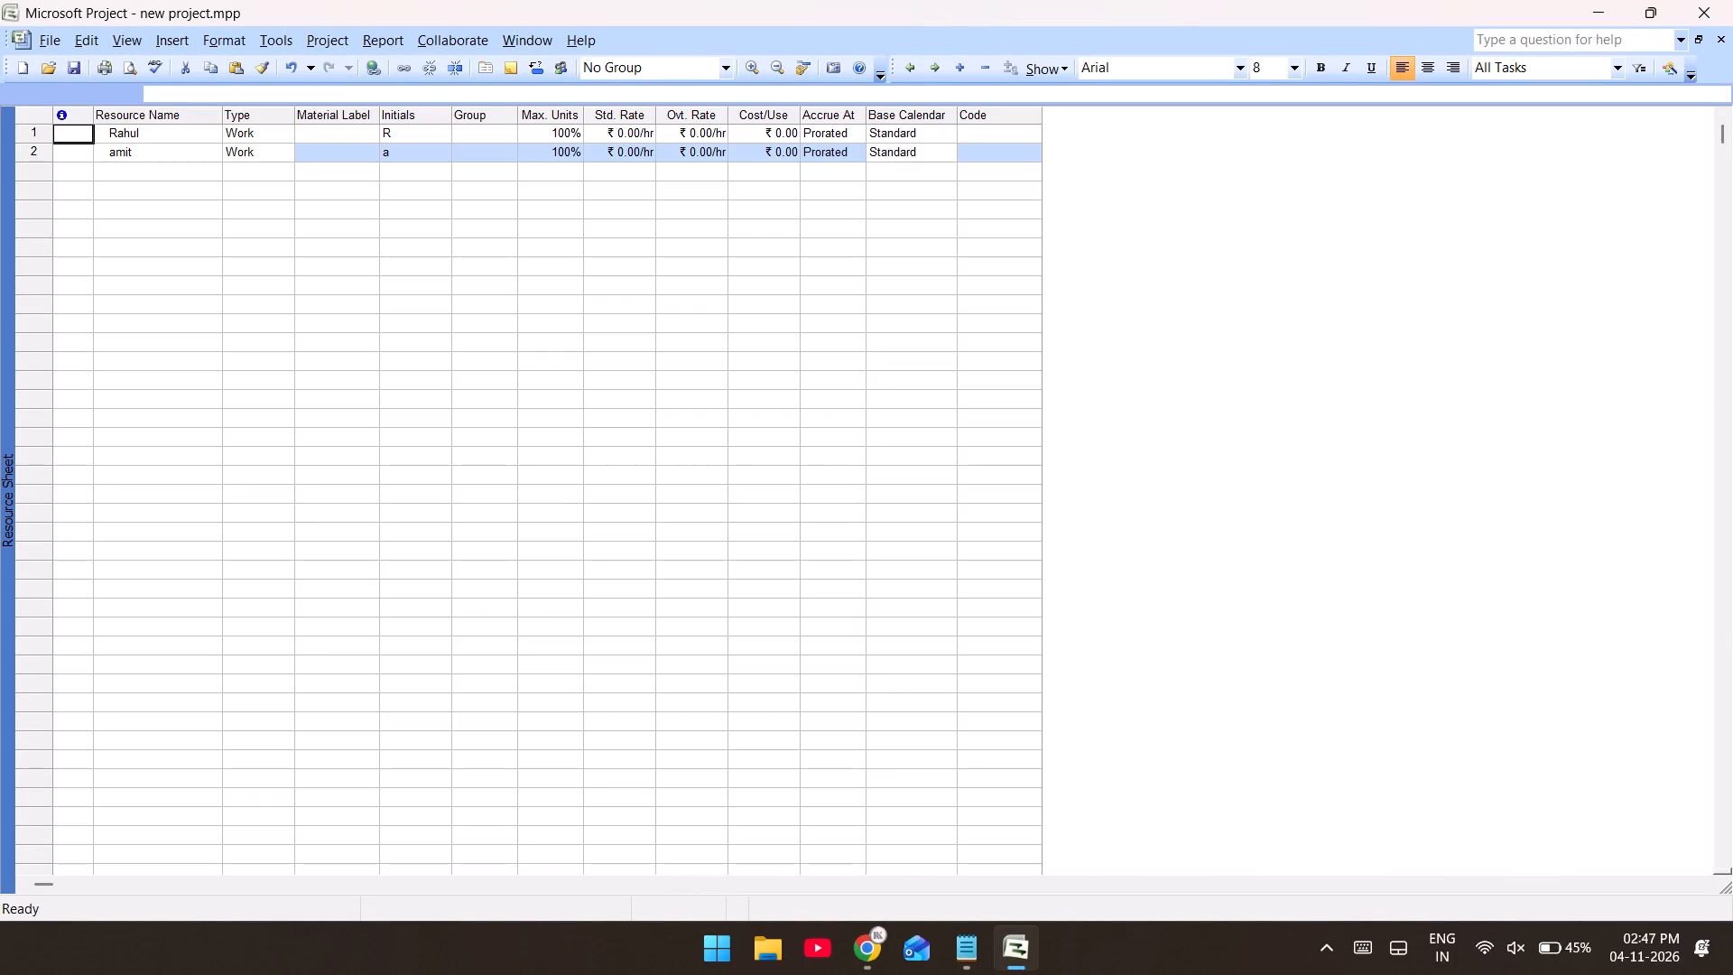
Set Rahul's standard rate to ₹300.00/hr.
left_click(651, 126)
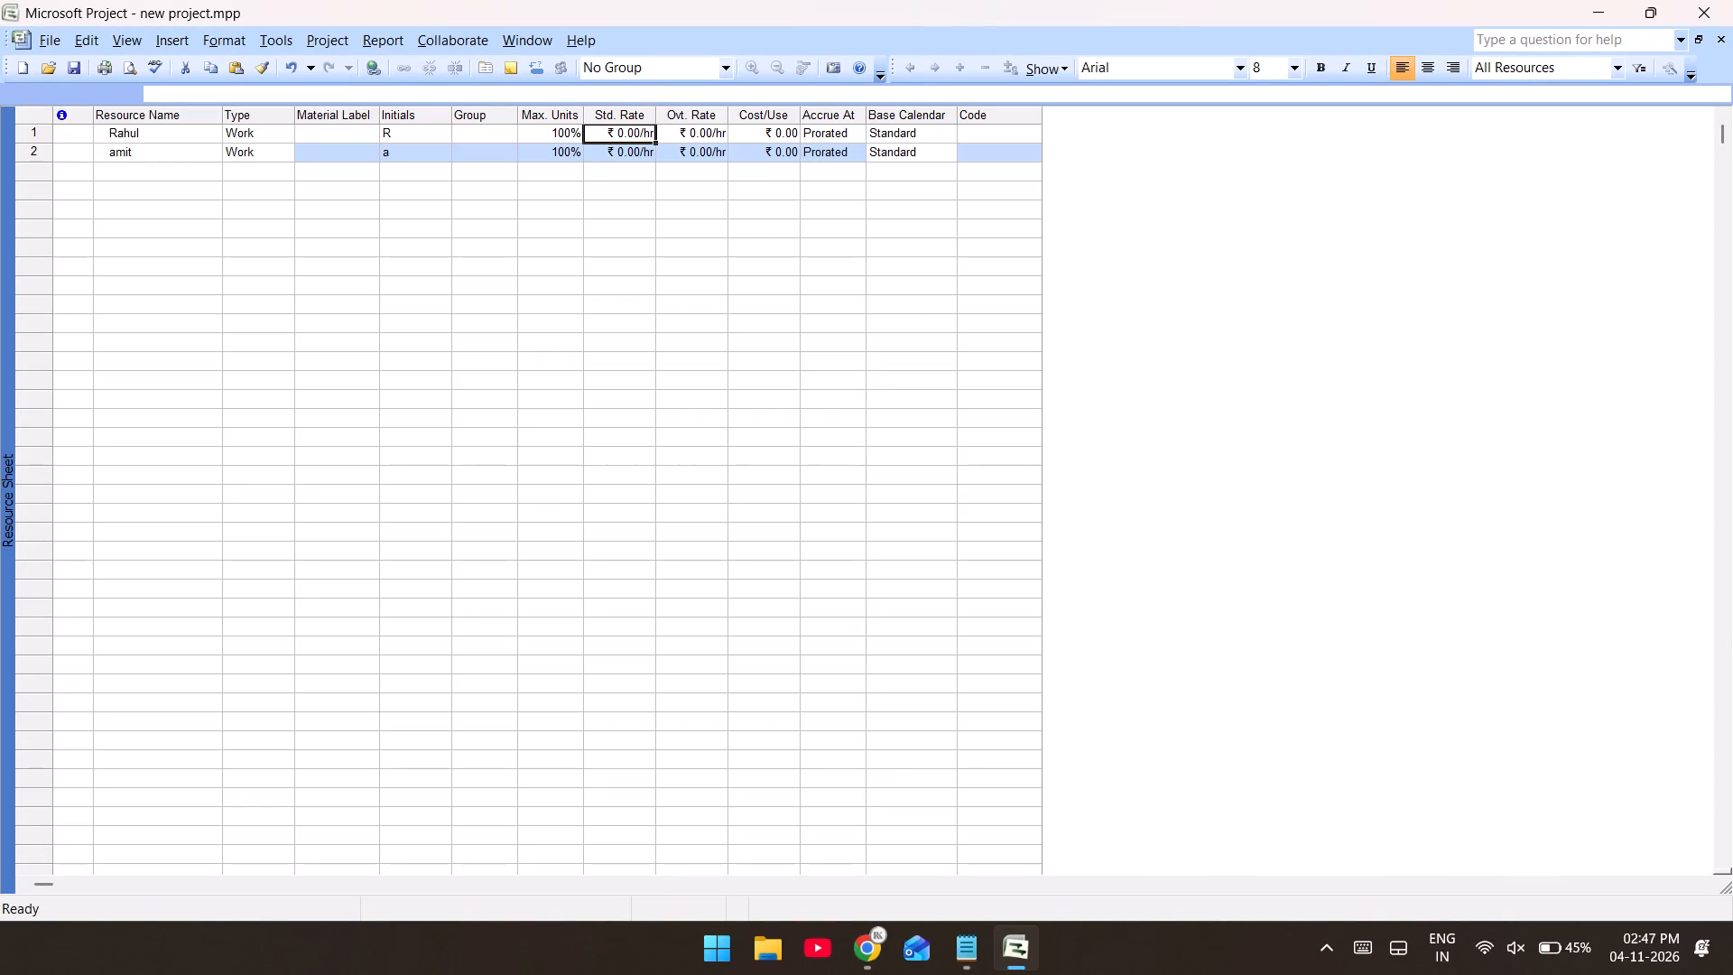
left_click(626, 132)
key("BackSpace")
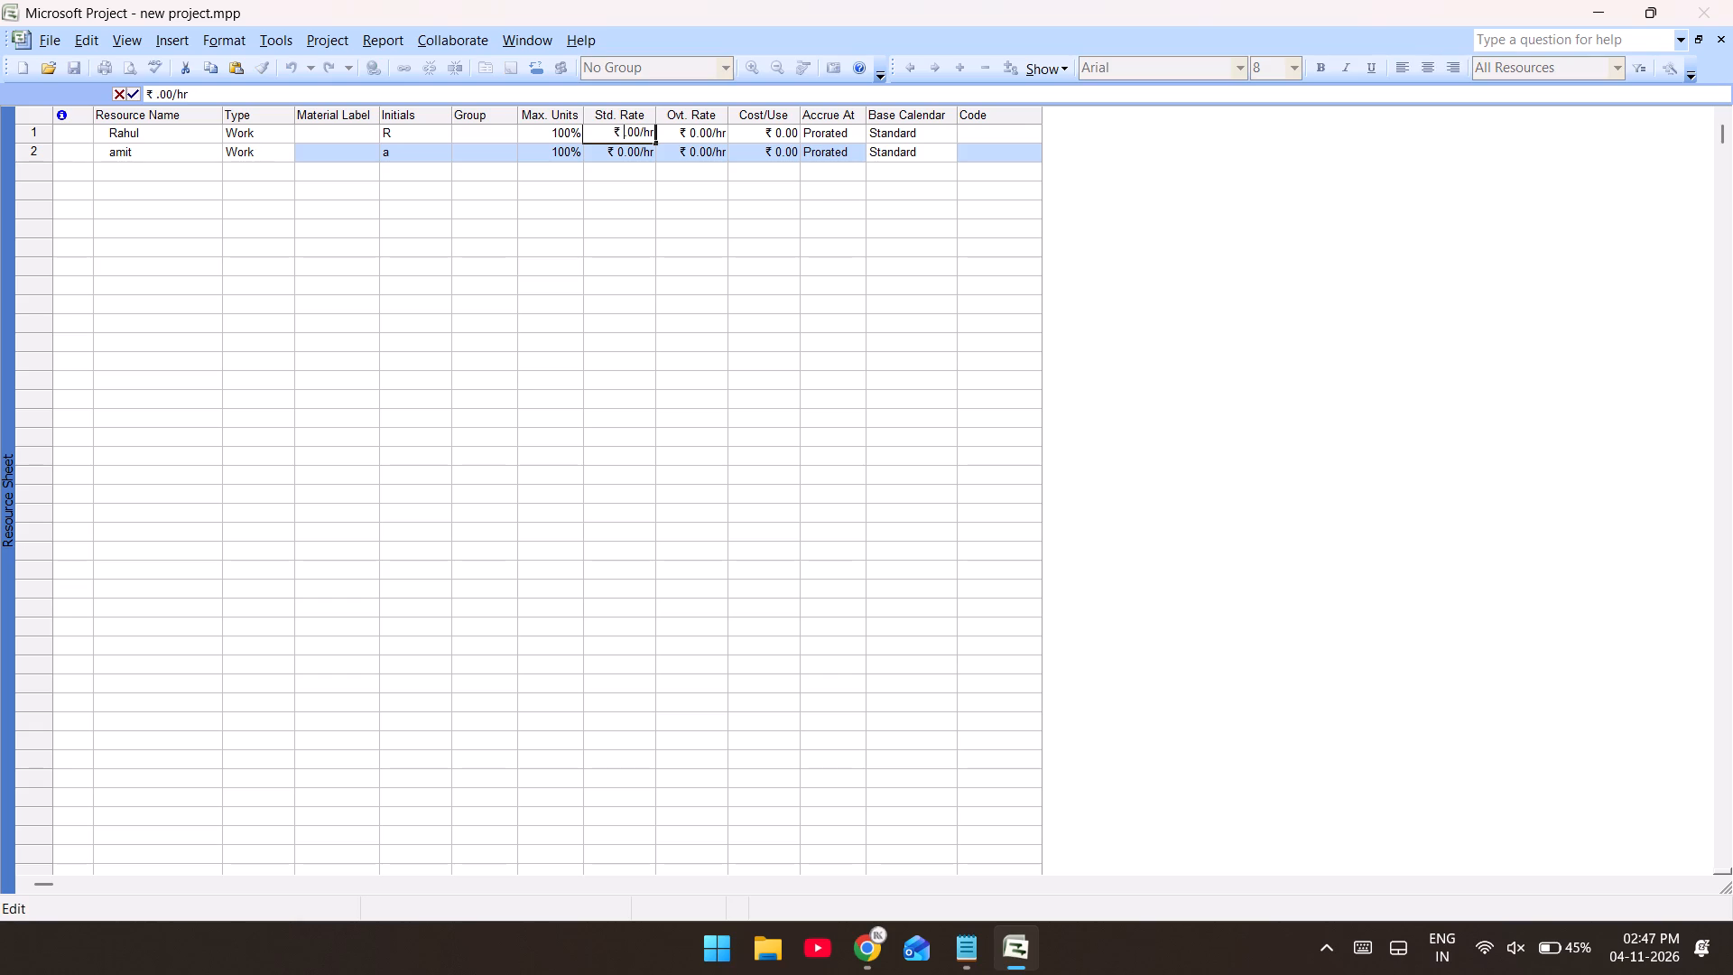
type("300")
key("ctrl+s")
left_click(56, 39)
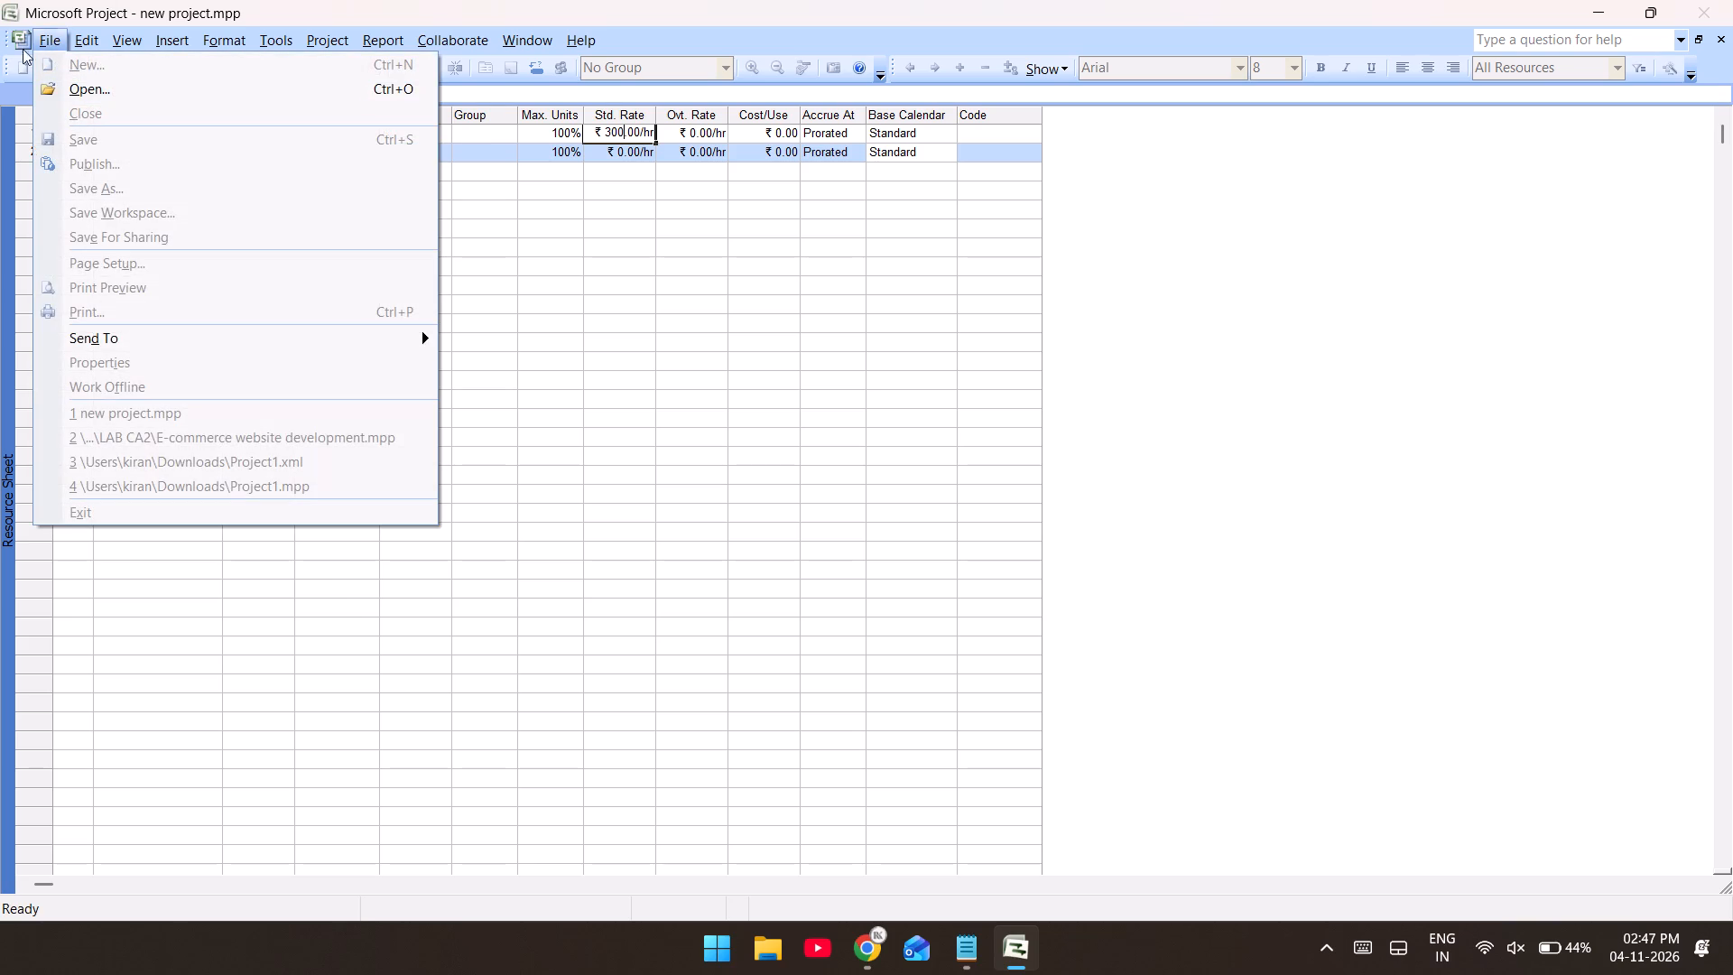
left_click(341, 734)
Save the project under its existing name in the New Project folder in XML format.
left_click(61, 47)
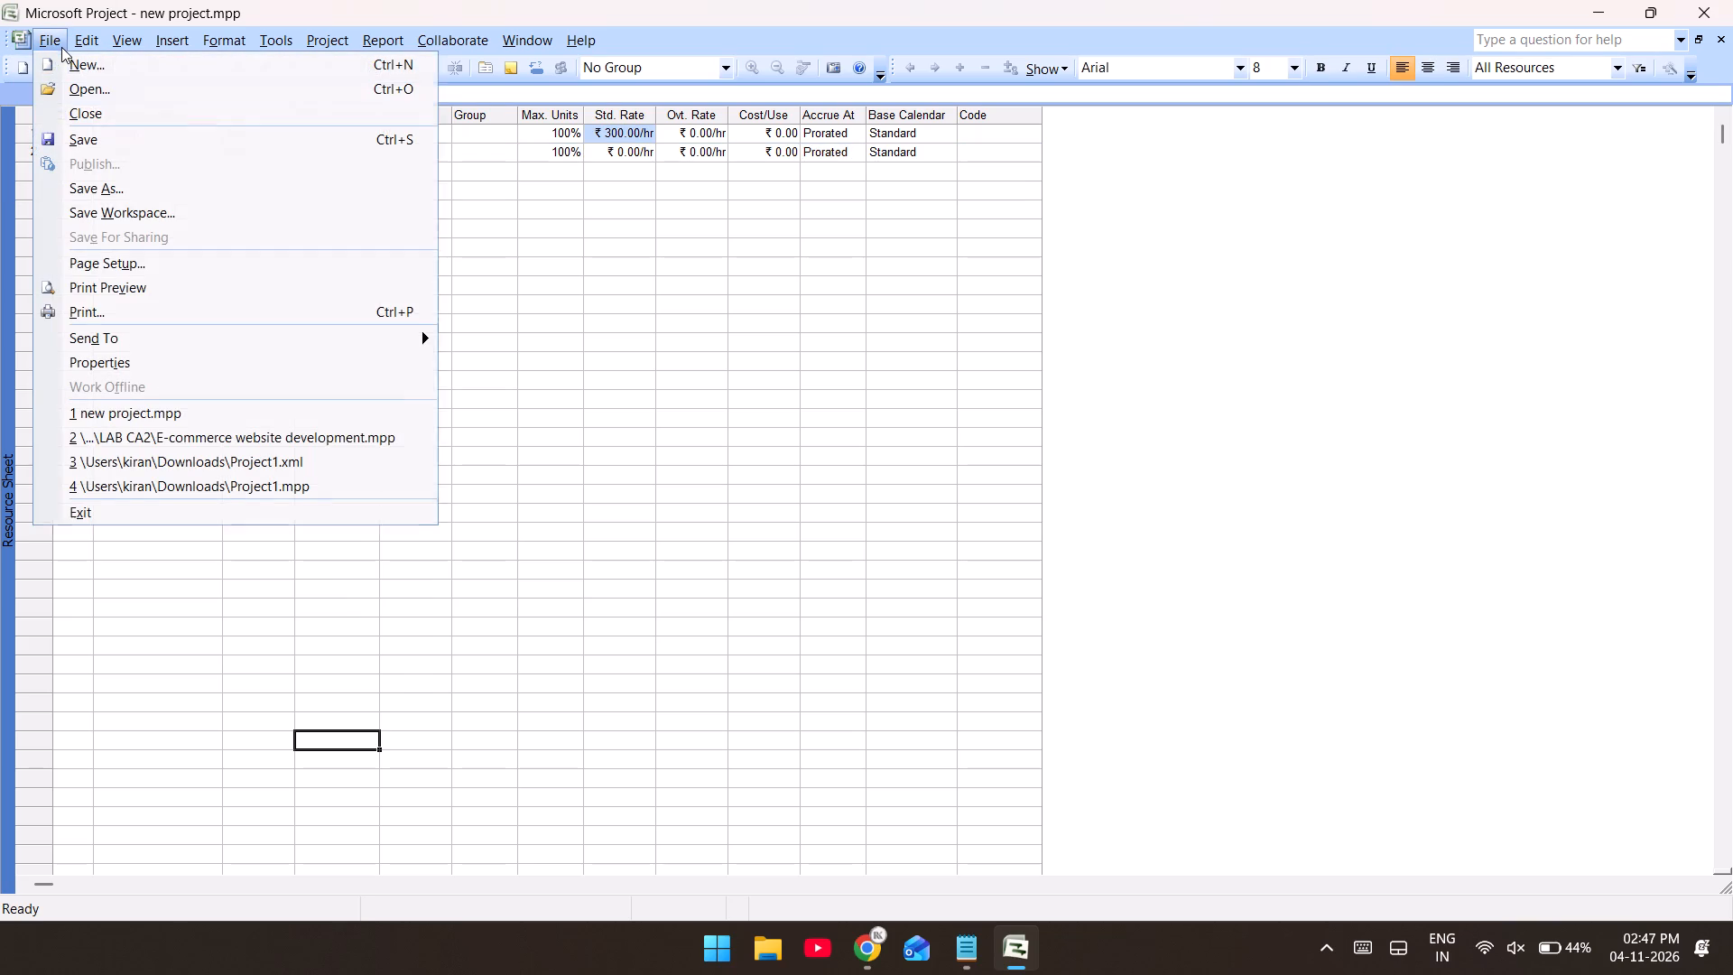
left_click(79, 196)
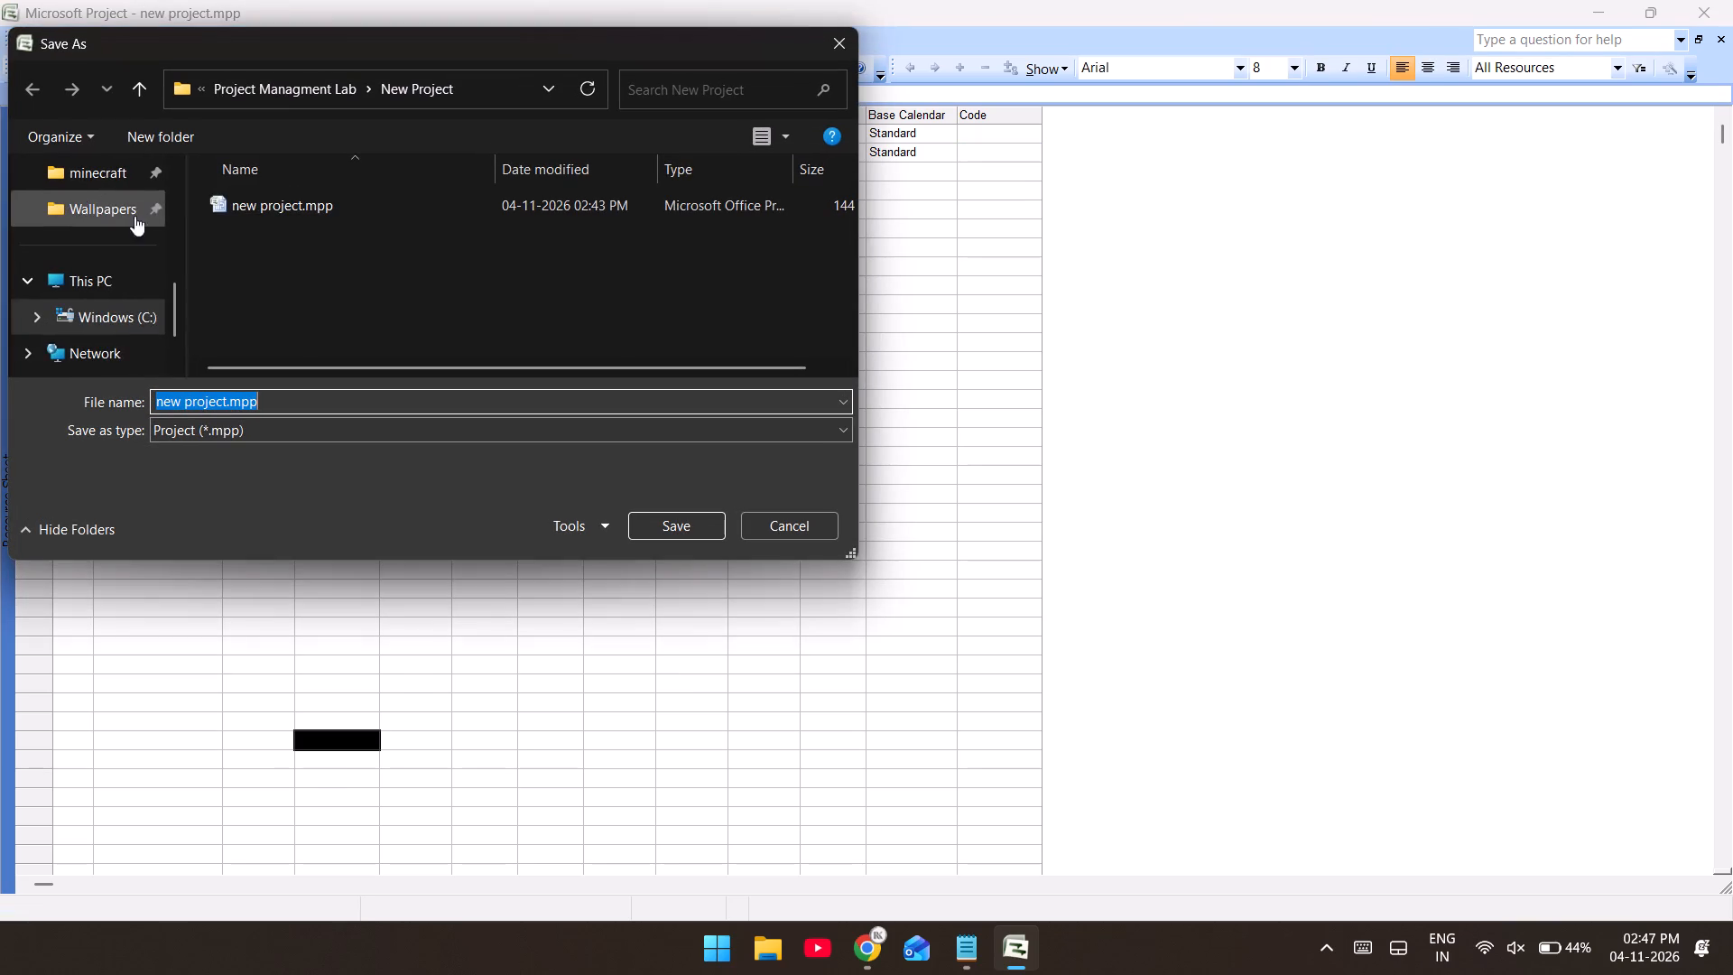
left_click(433, 427)
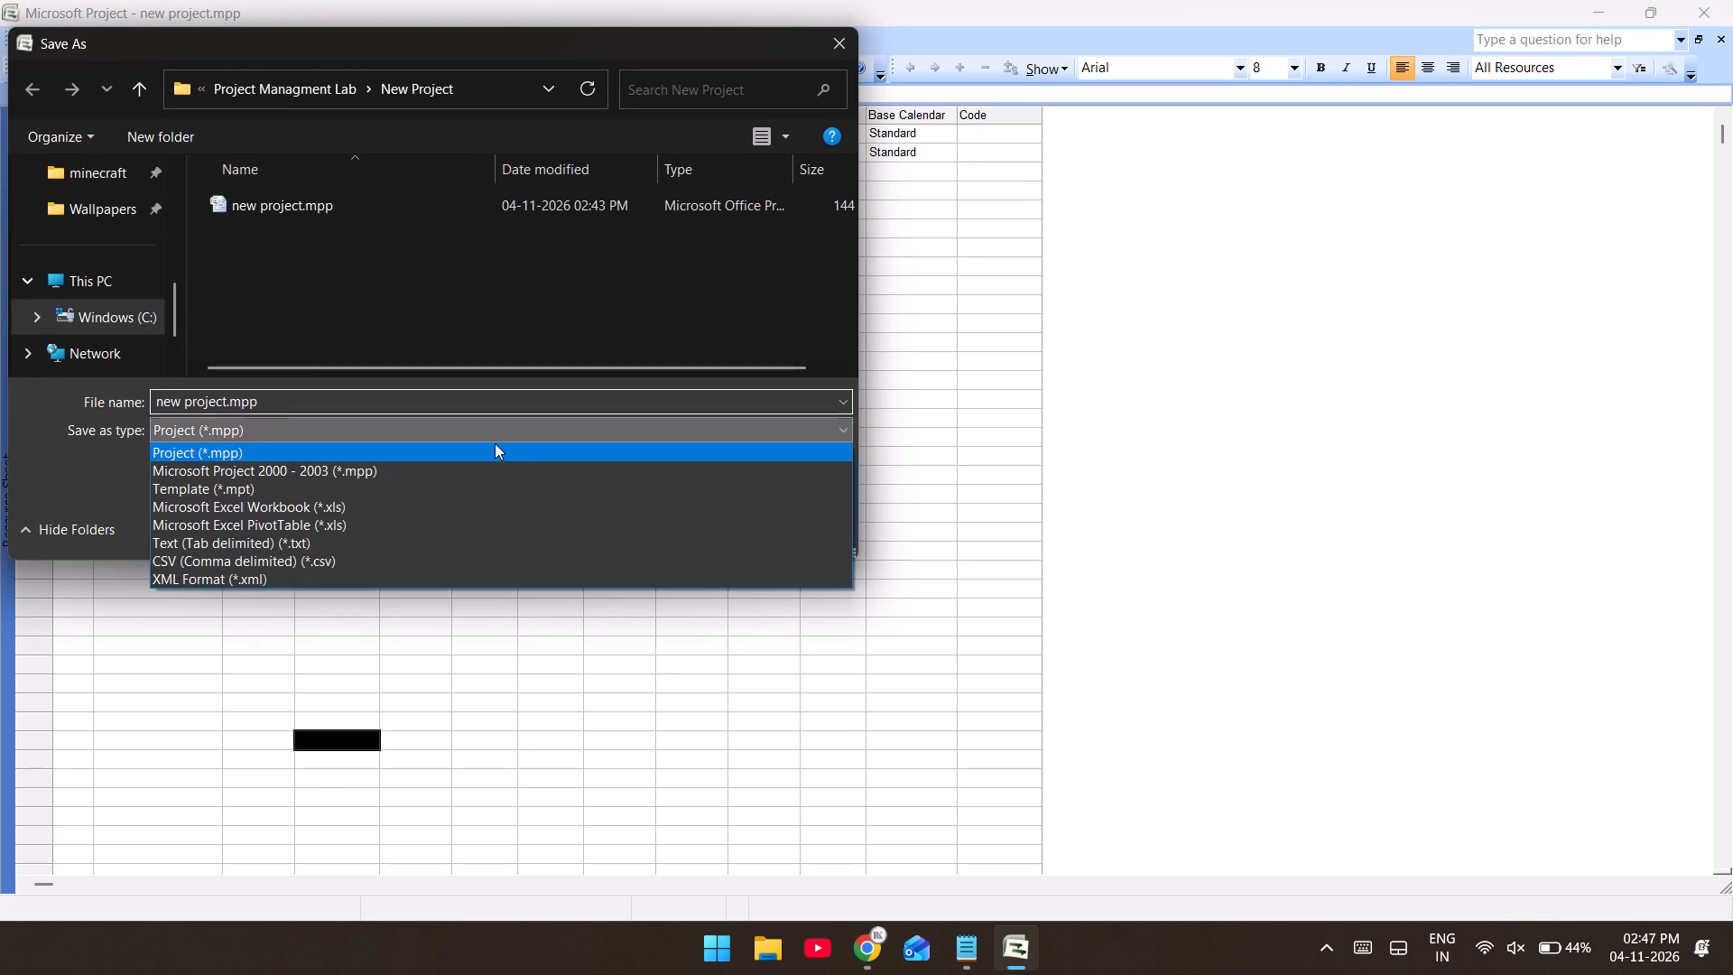
left_click(385, 576)
left_click(679, 519)
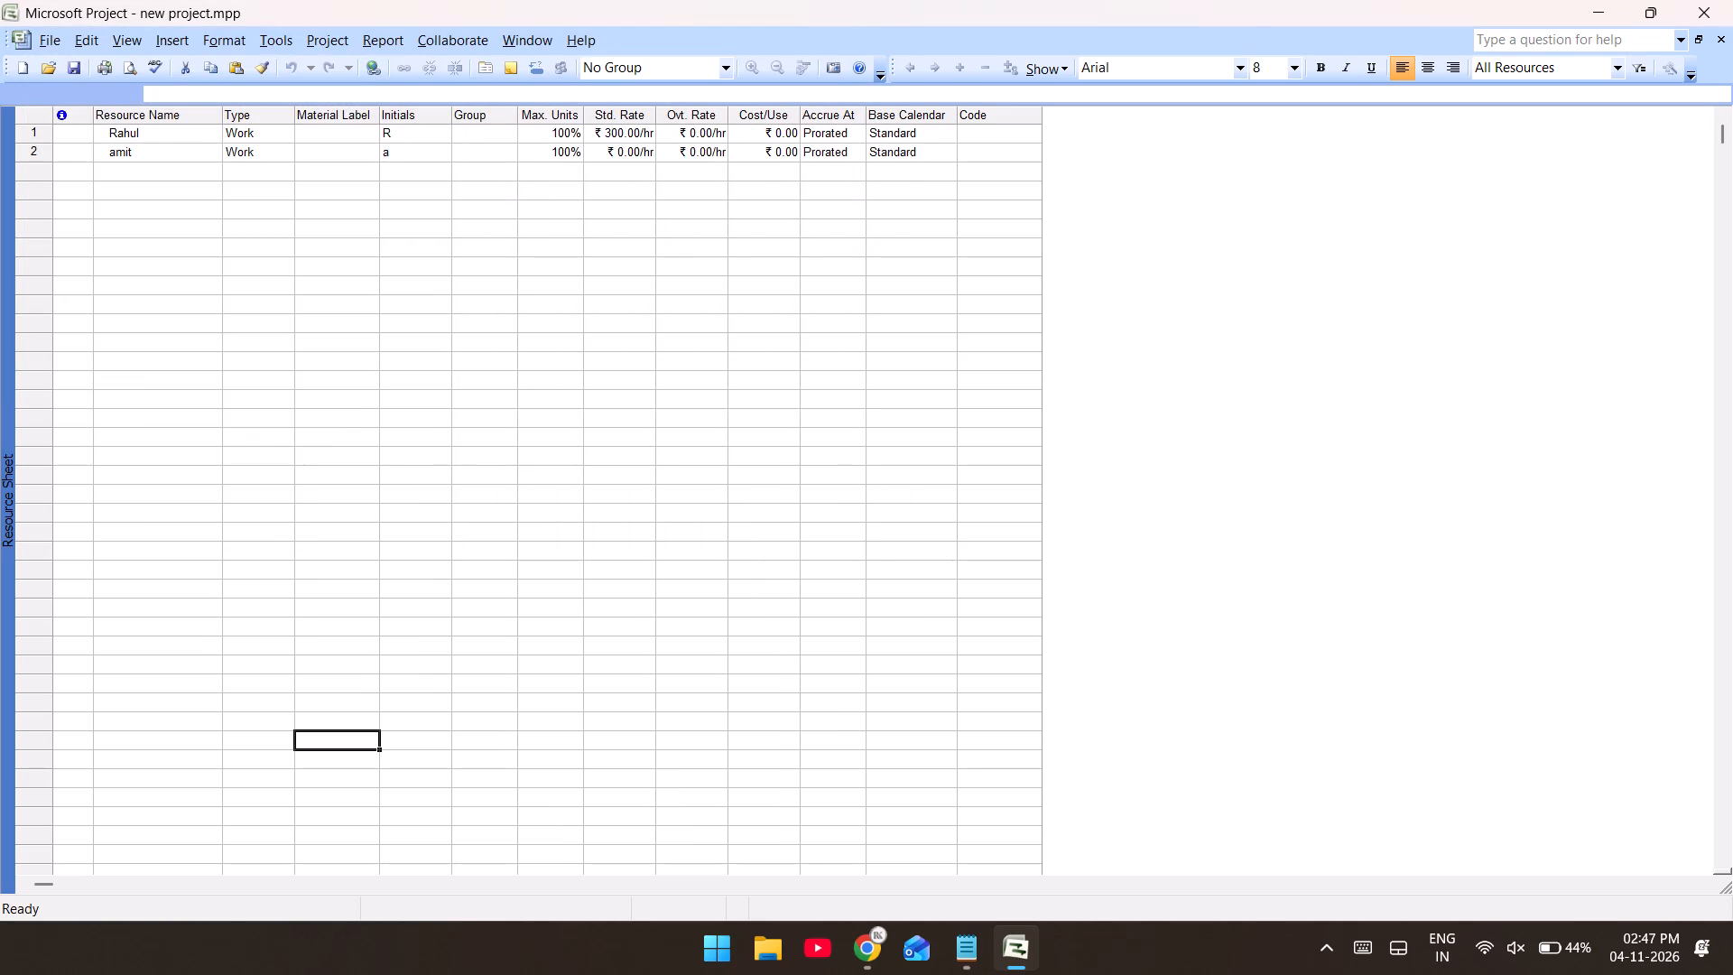
Set amit's standard rate to ₹250.00/hr.
left_click(631, 152)
left_click(619, 152)
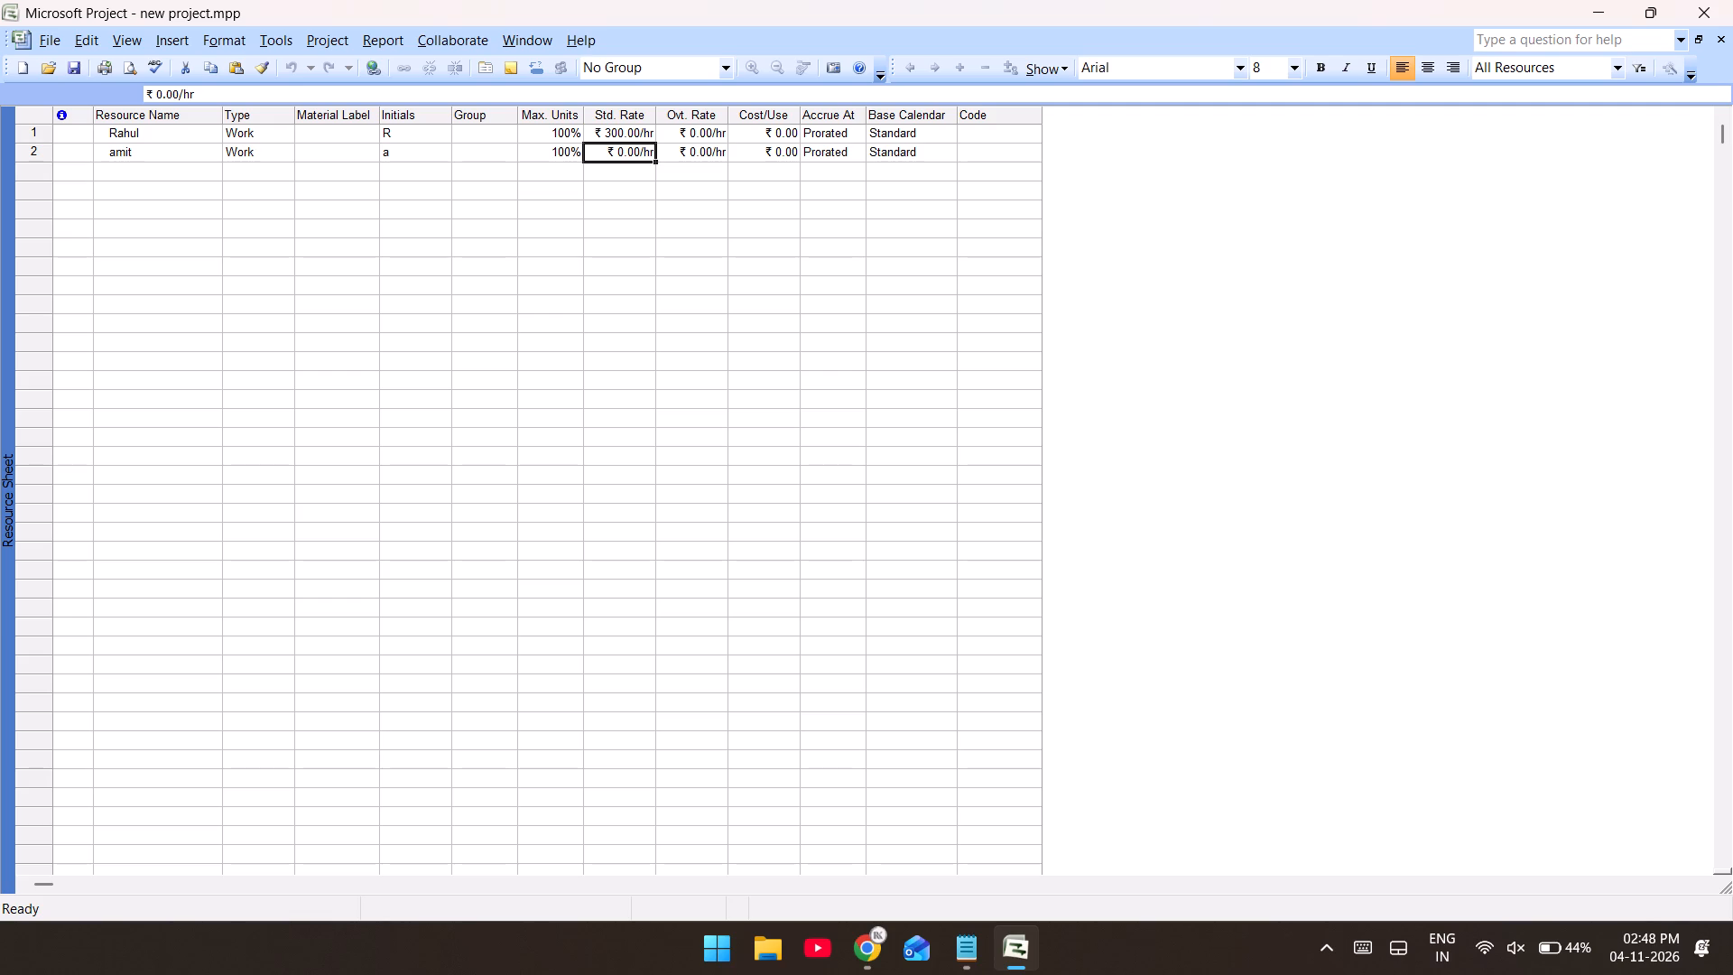
type("25")
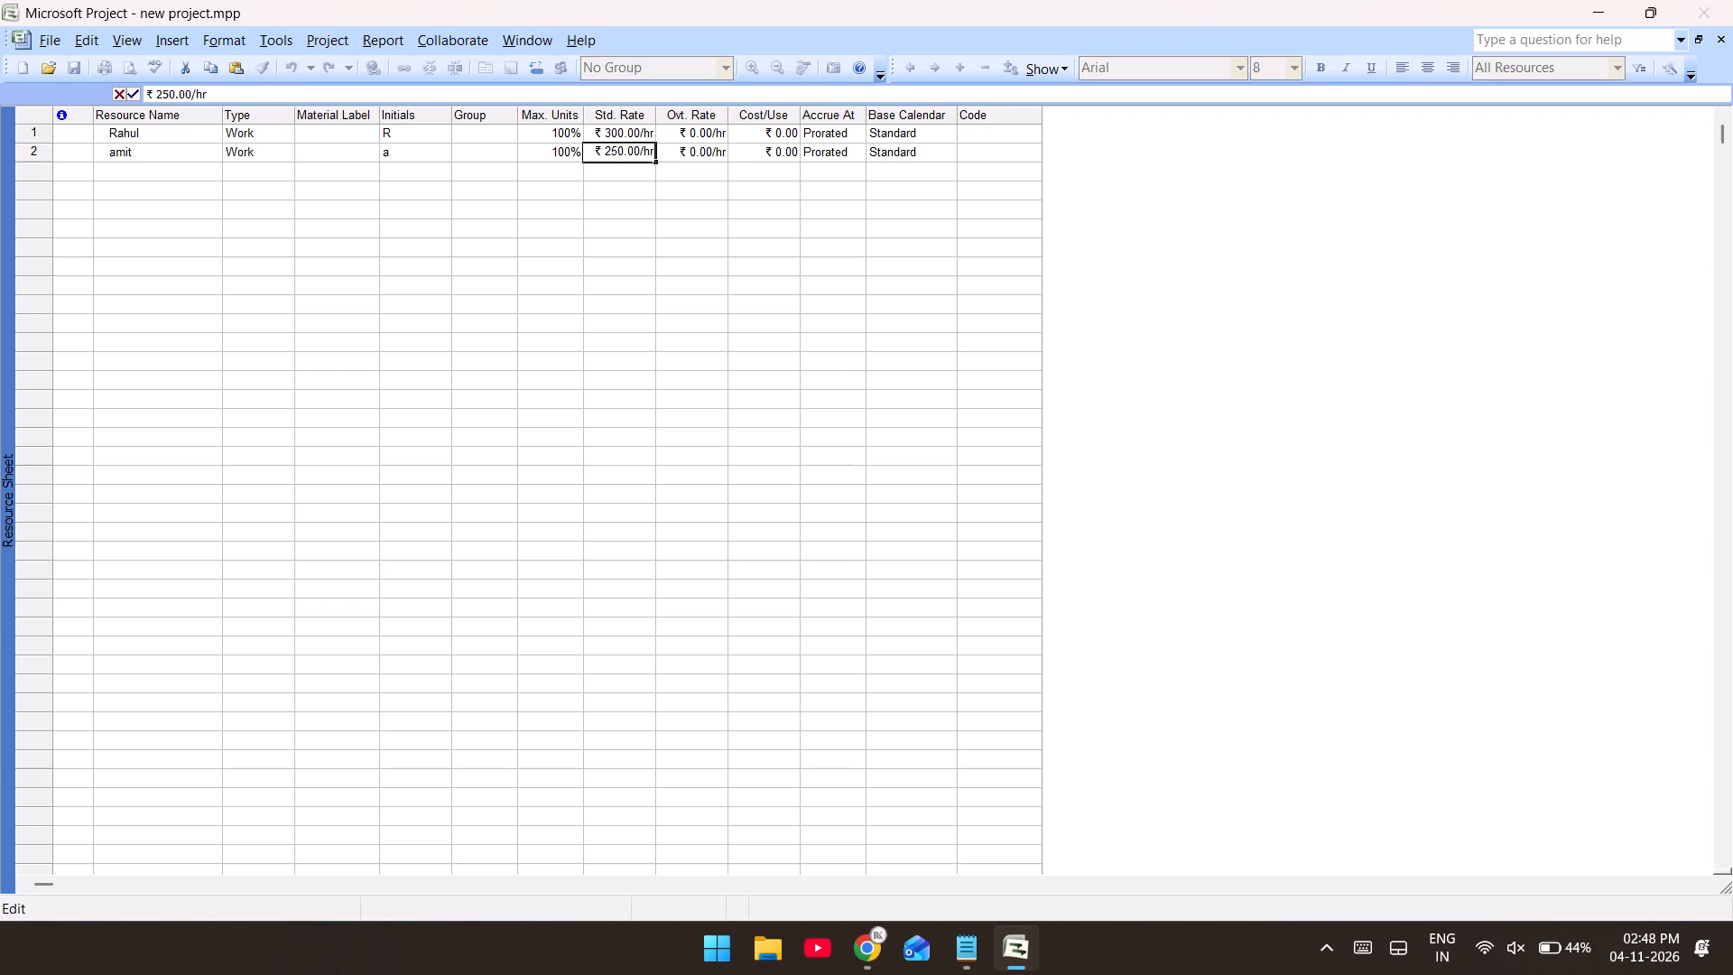
key("Return")
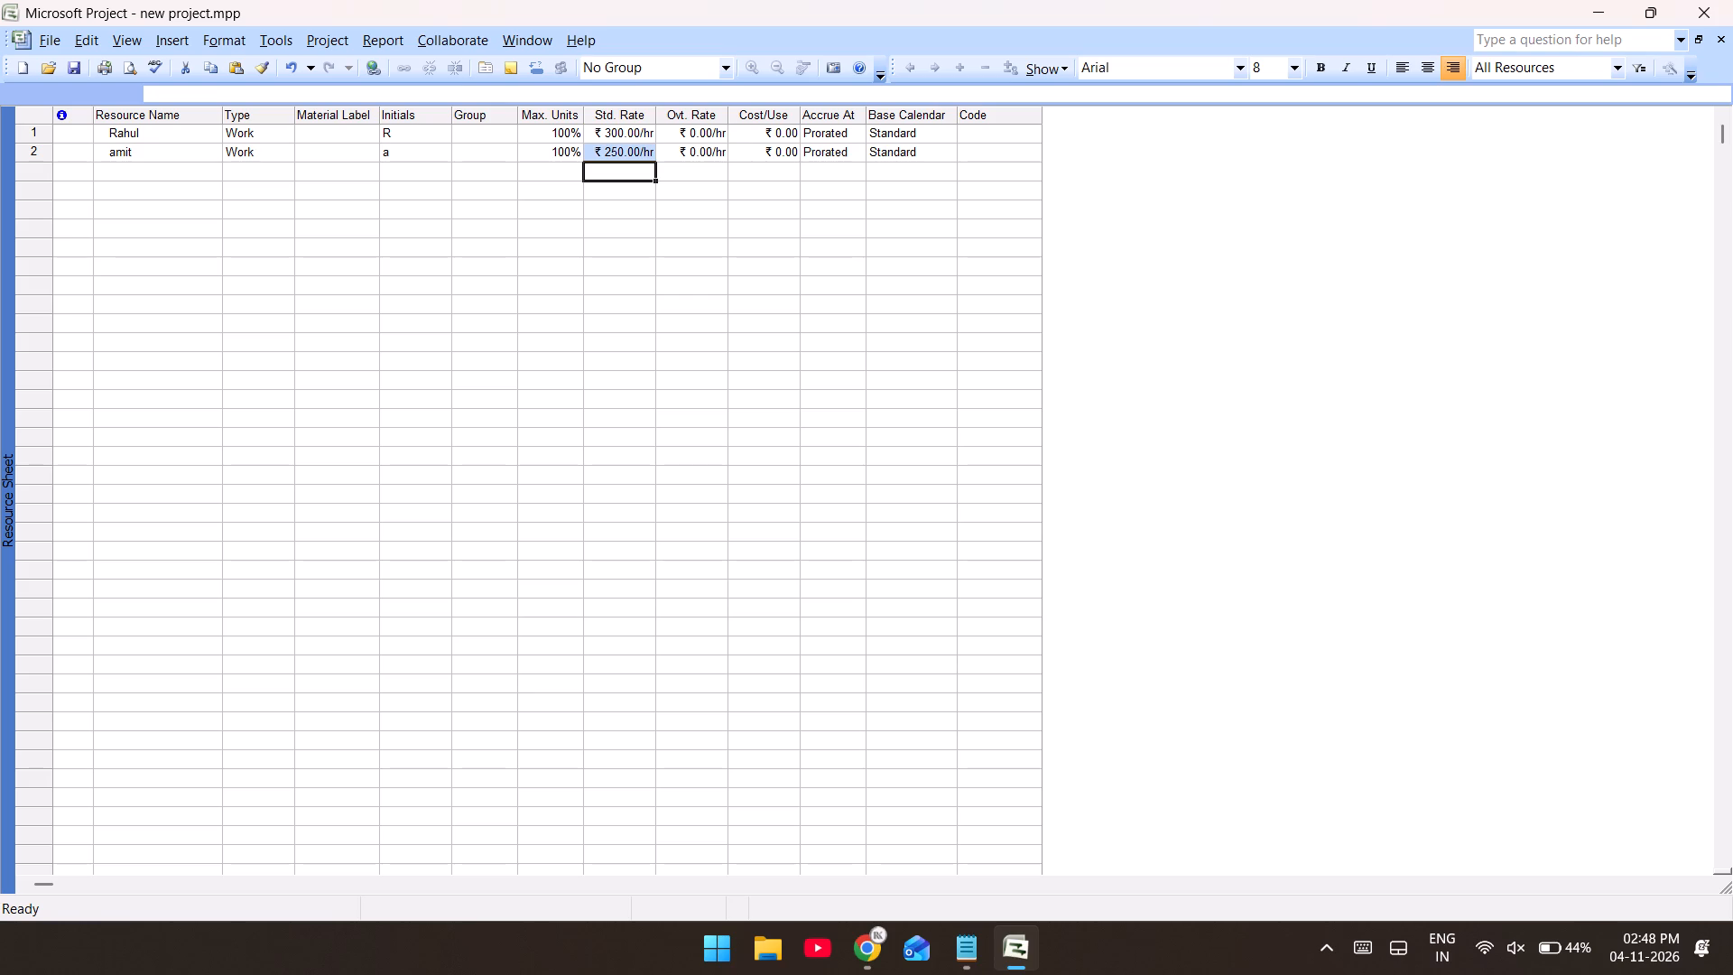
Assign Rahul as the resource for the homepage design and Login page tasks in the Gantt Chart view.
left_click(144, 44)
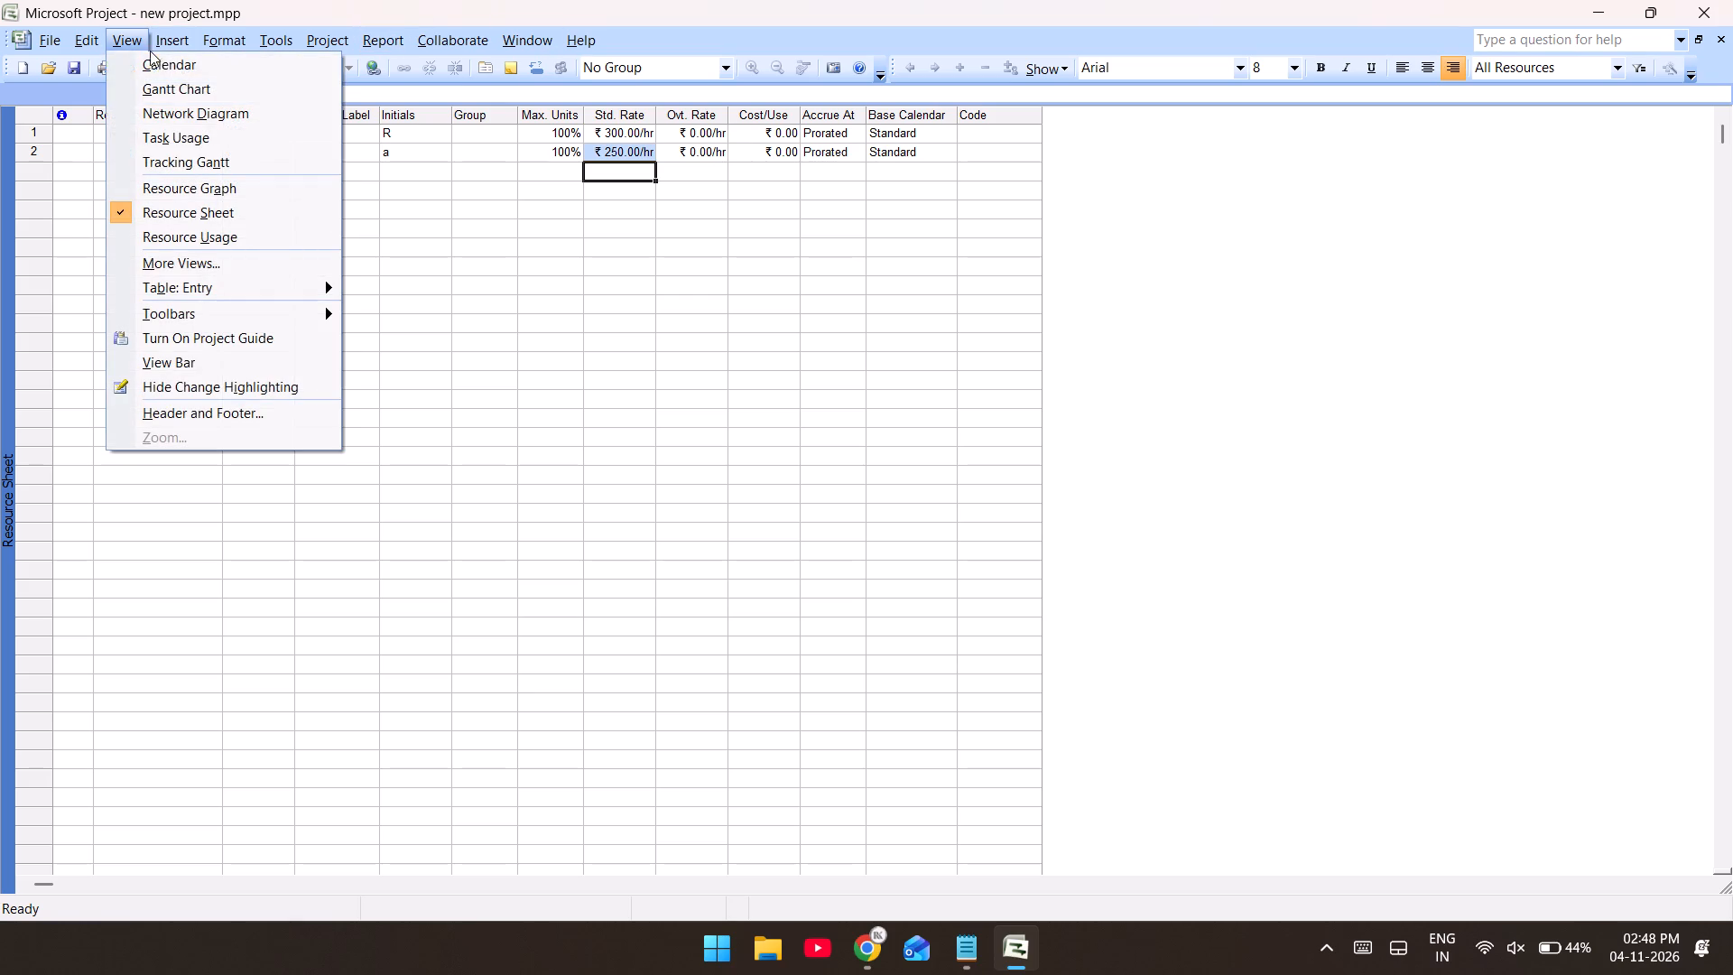
left_click(176, 86)
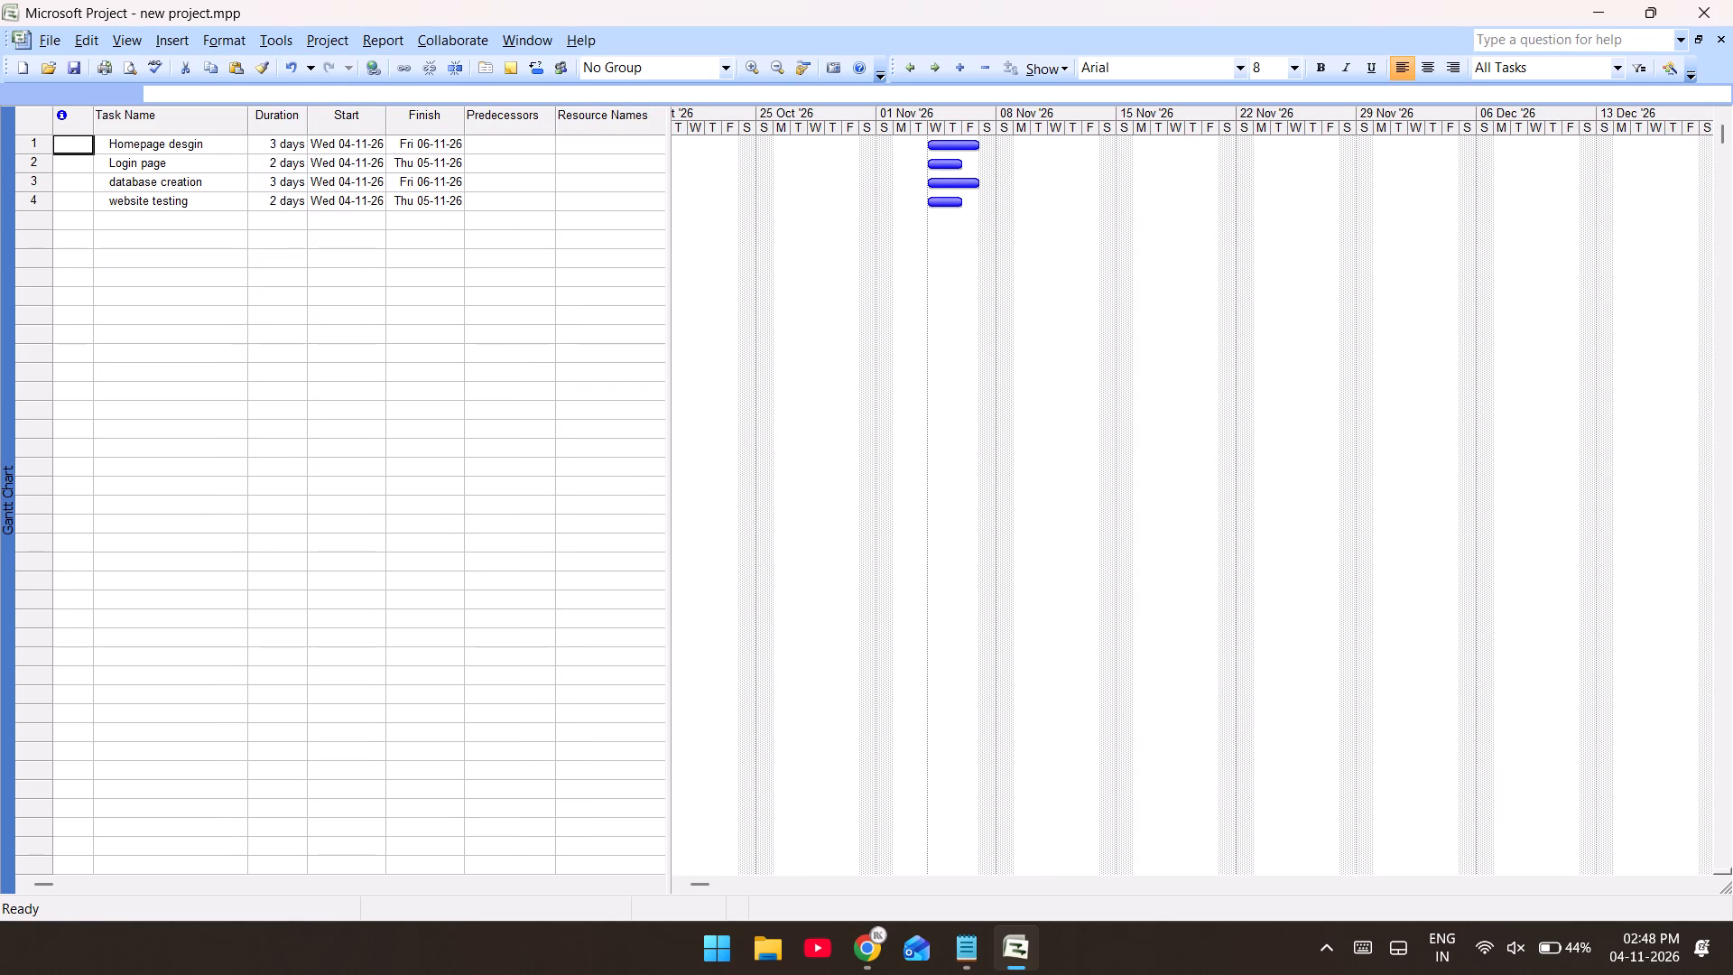
left_click(615, 144)
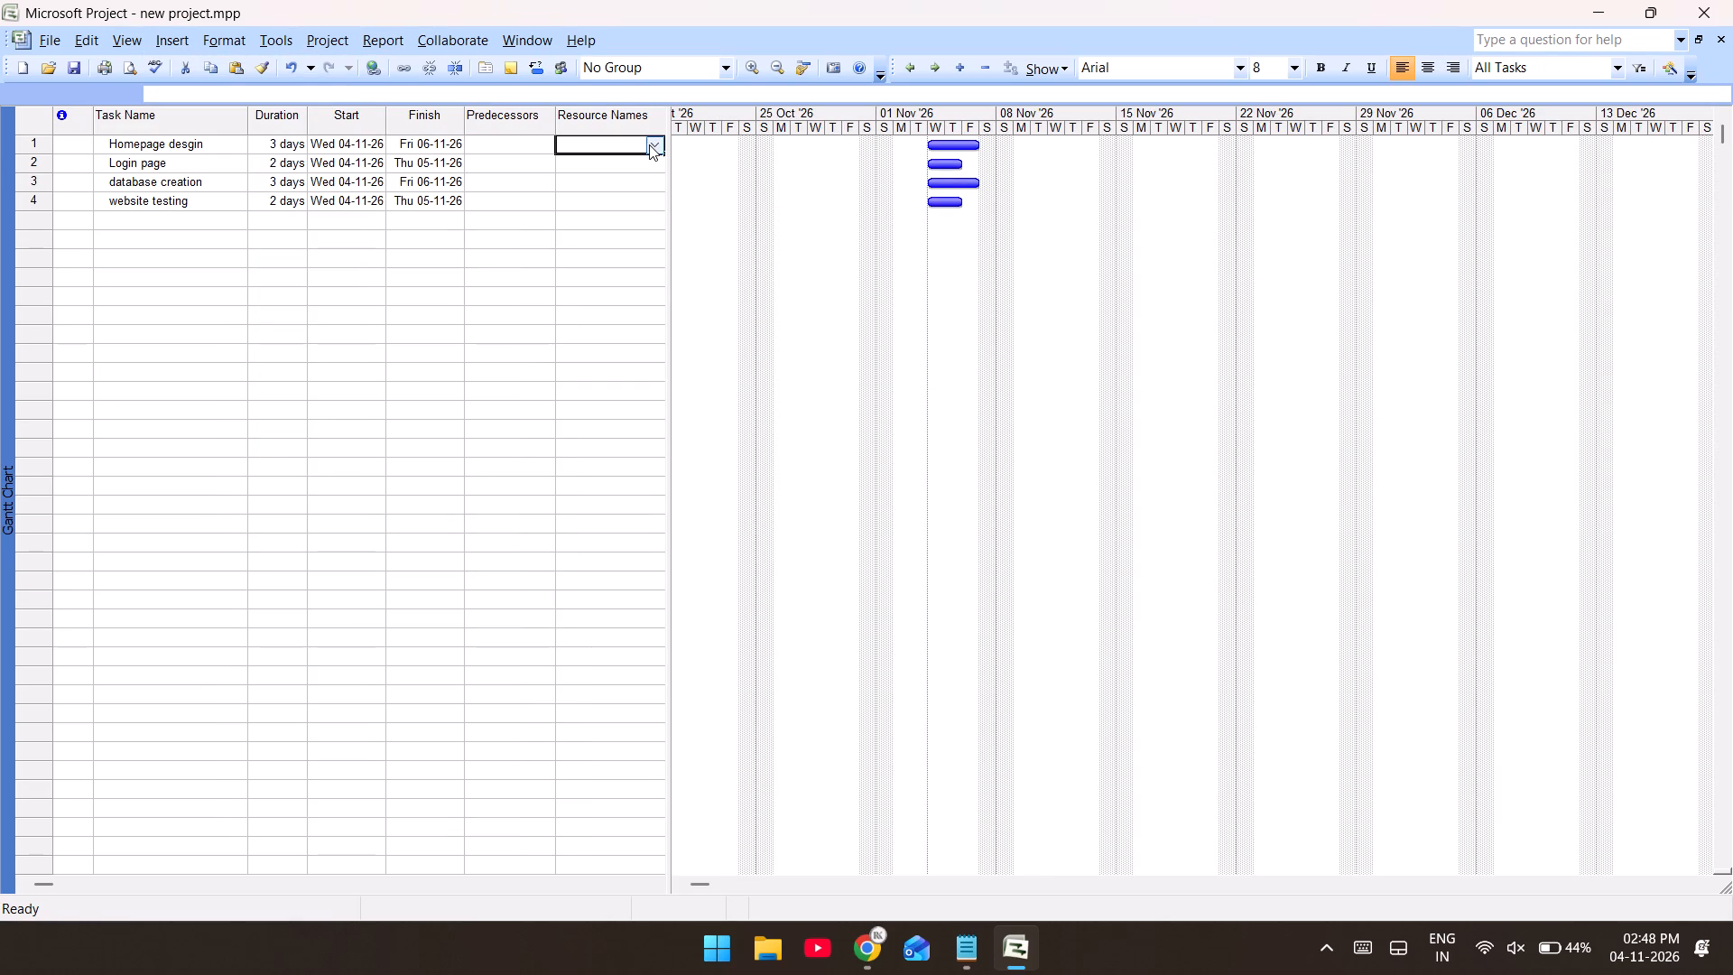
left_click(649, 144)
left_click(621, 181)
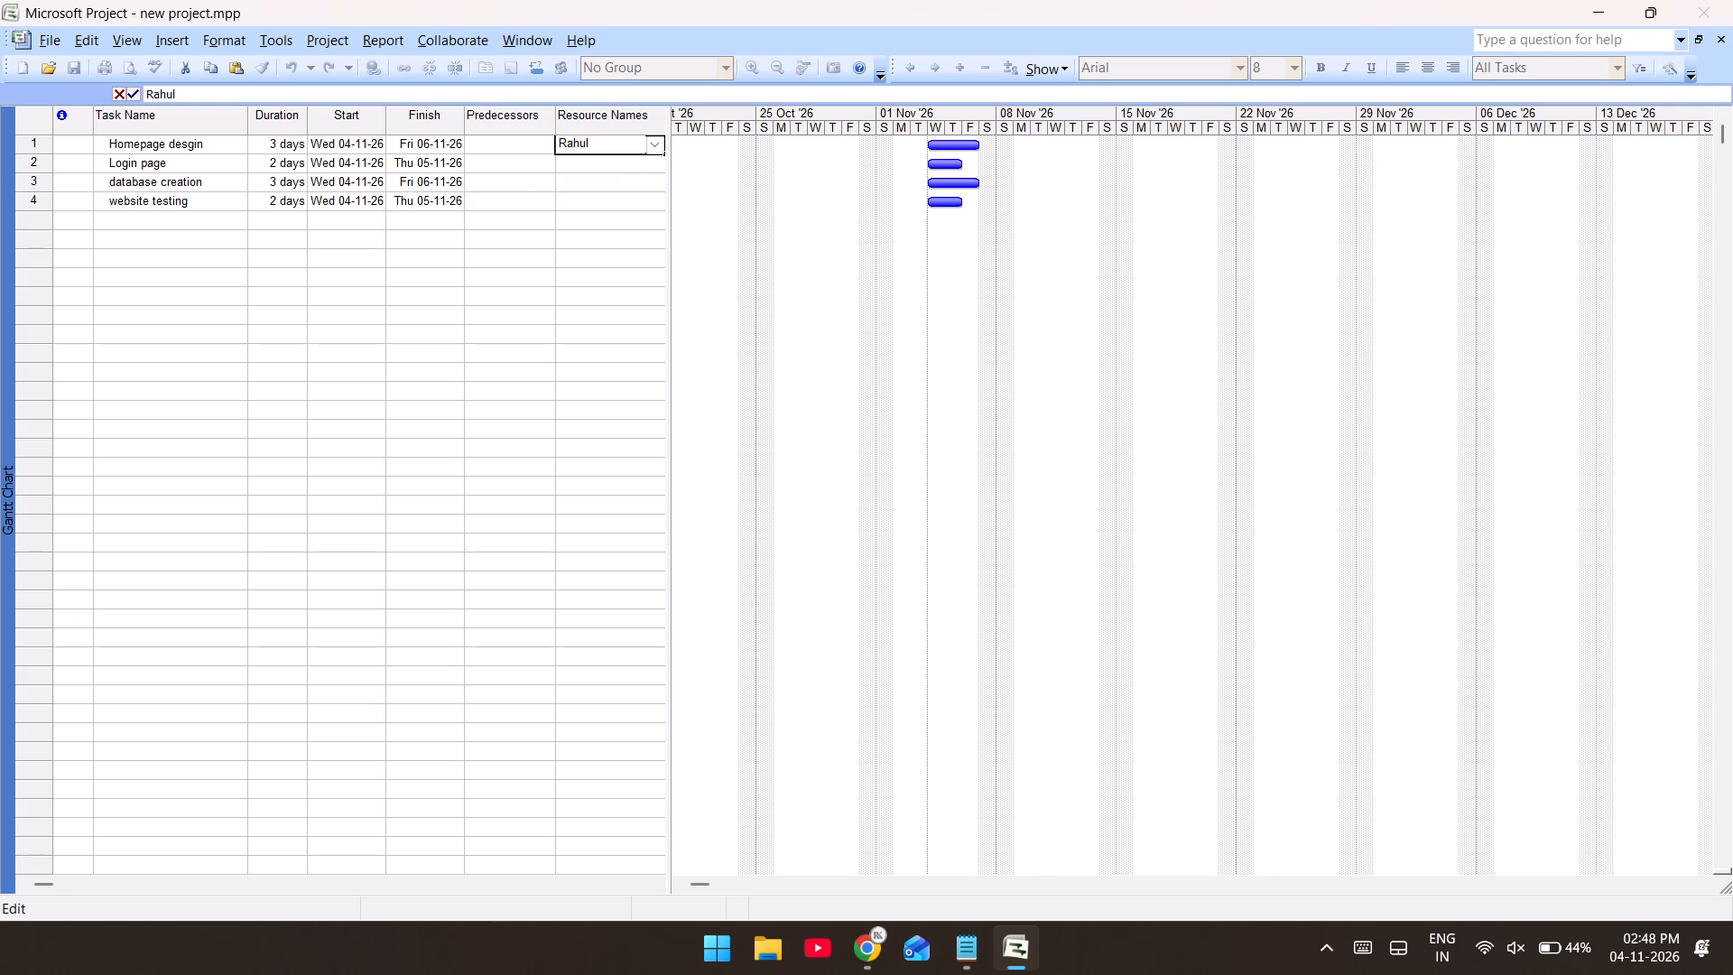
double_click(656, 165)
left_click(631, 200)
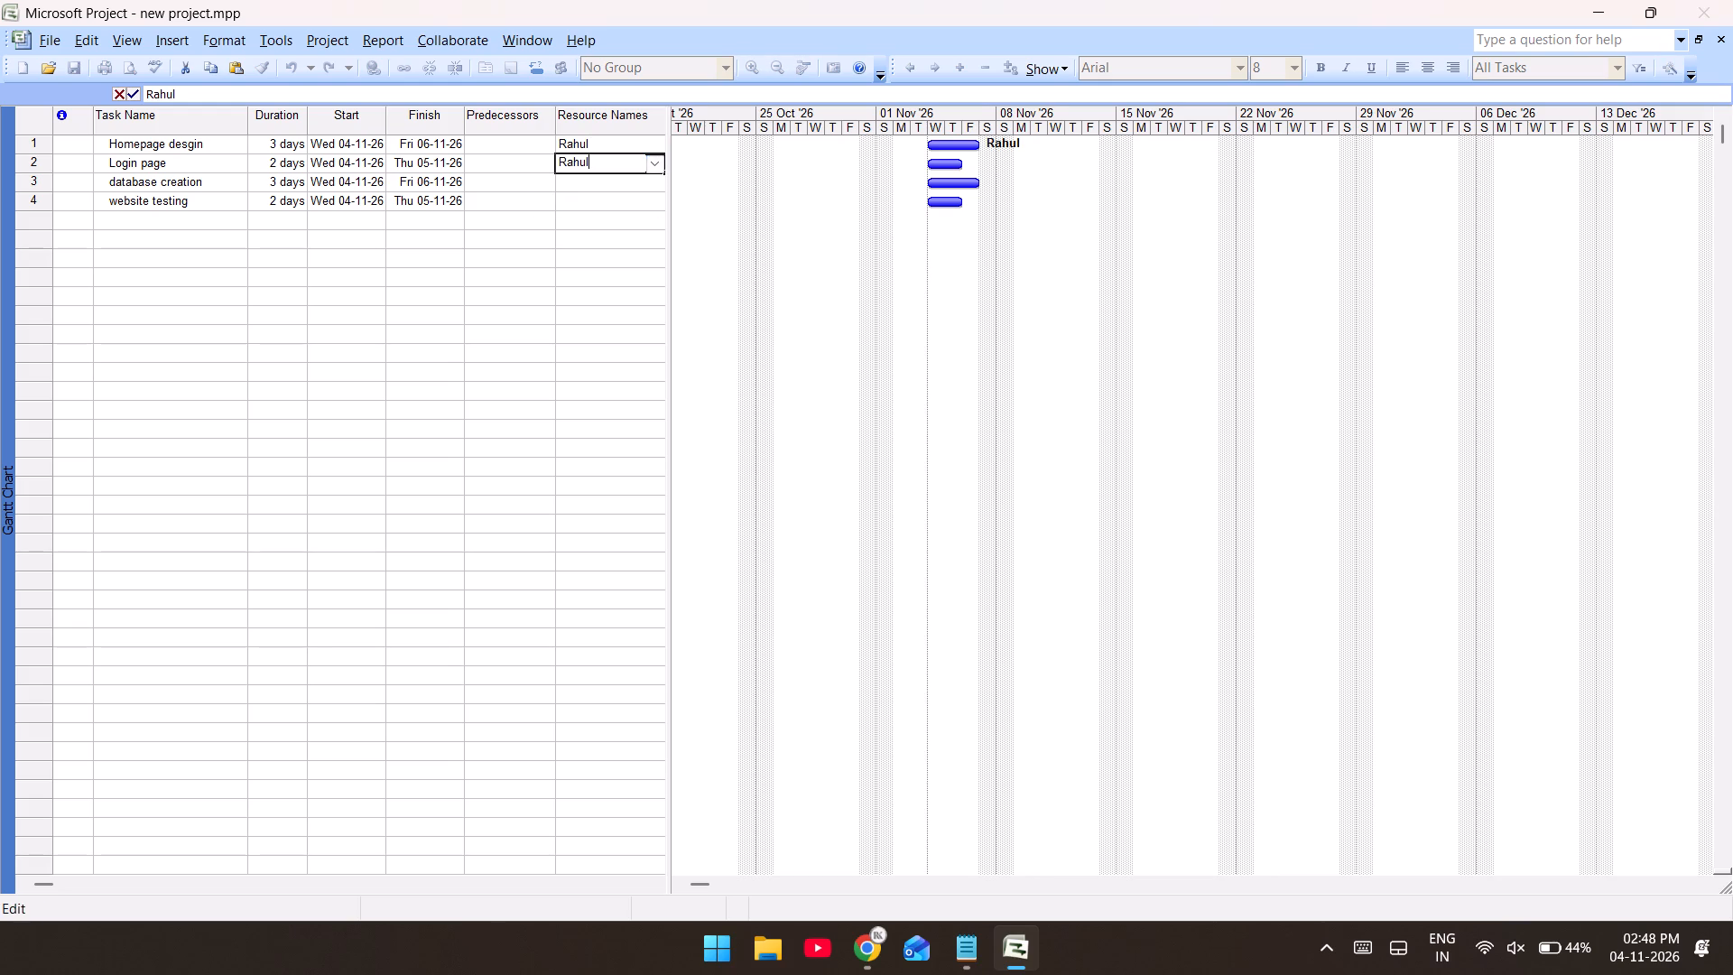
Assign amit as the resource for the database creation and website testing tasks.
left_click(648, 182)
left_click_drag(651, 182, 623, 201)
left_click(623, 201)
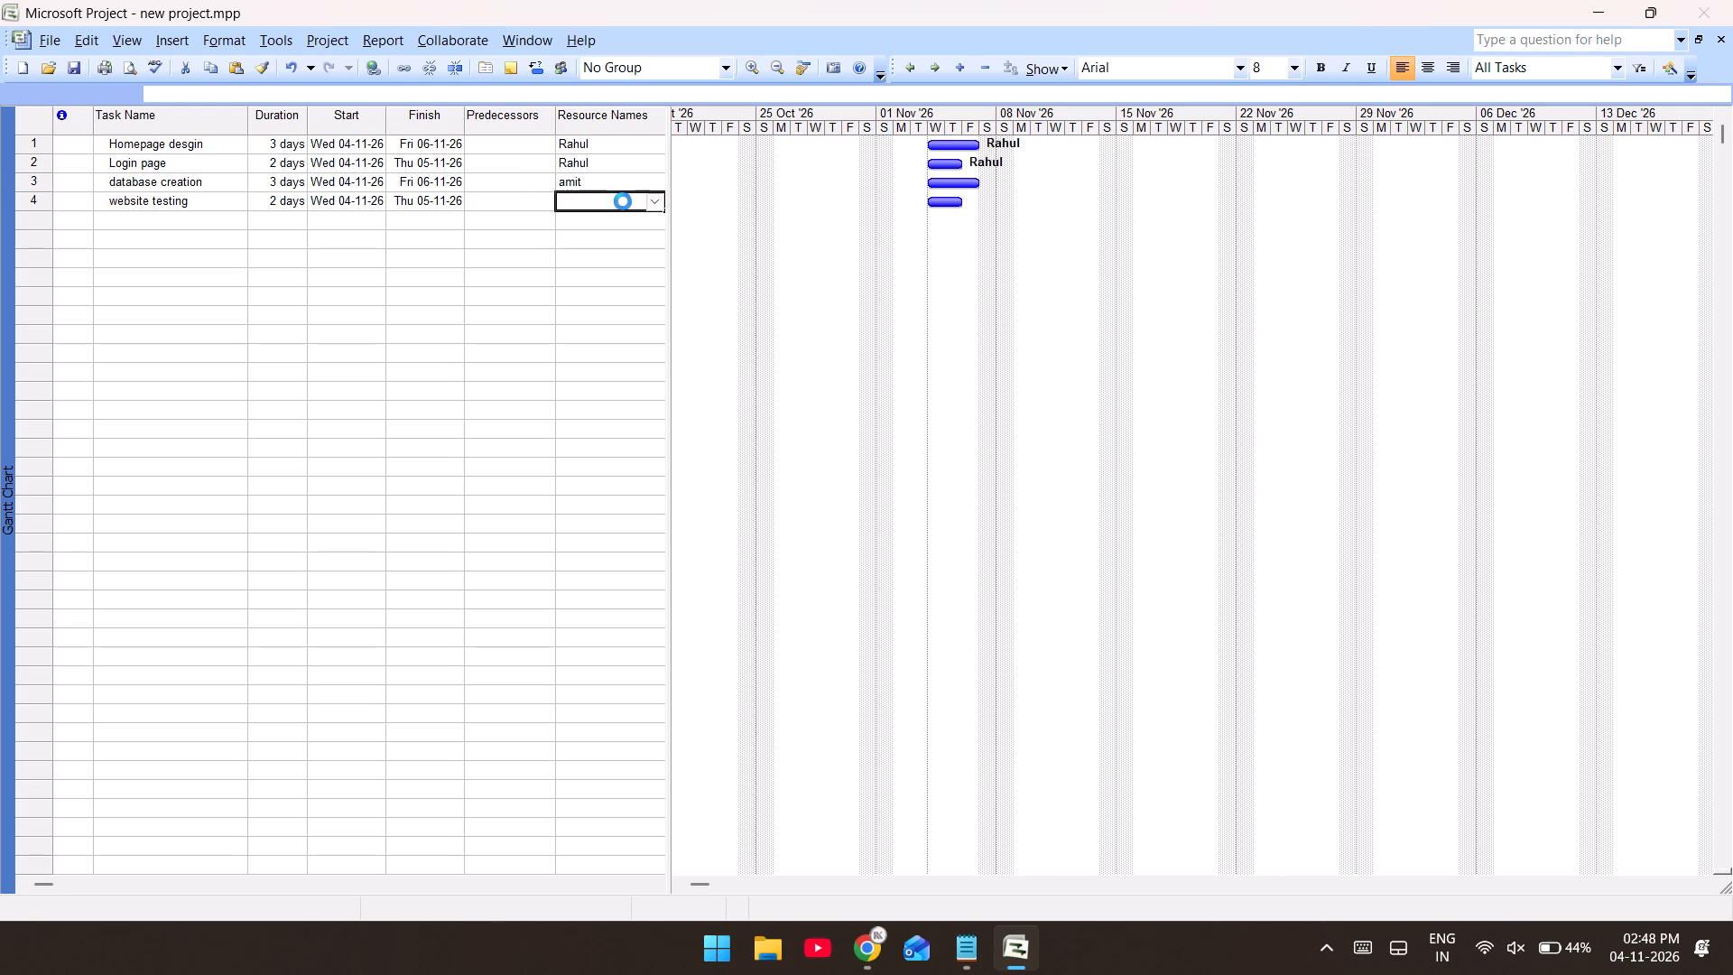
left_click(653, 202)
left_click(613, 222)
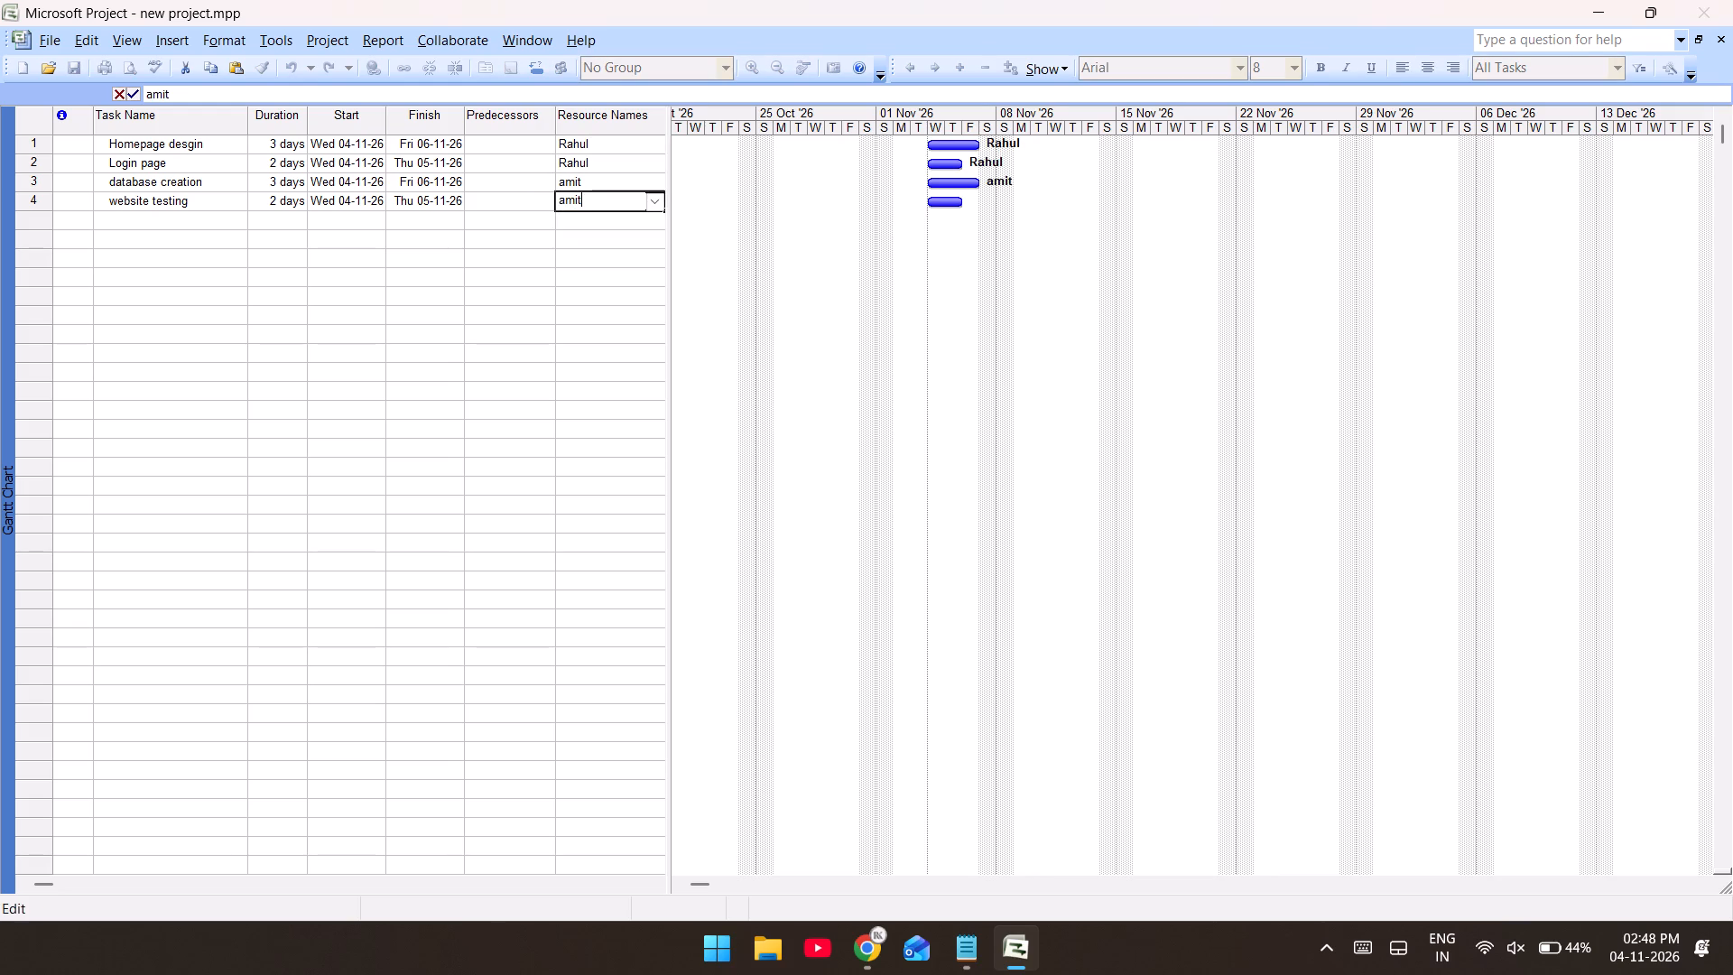
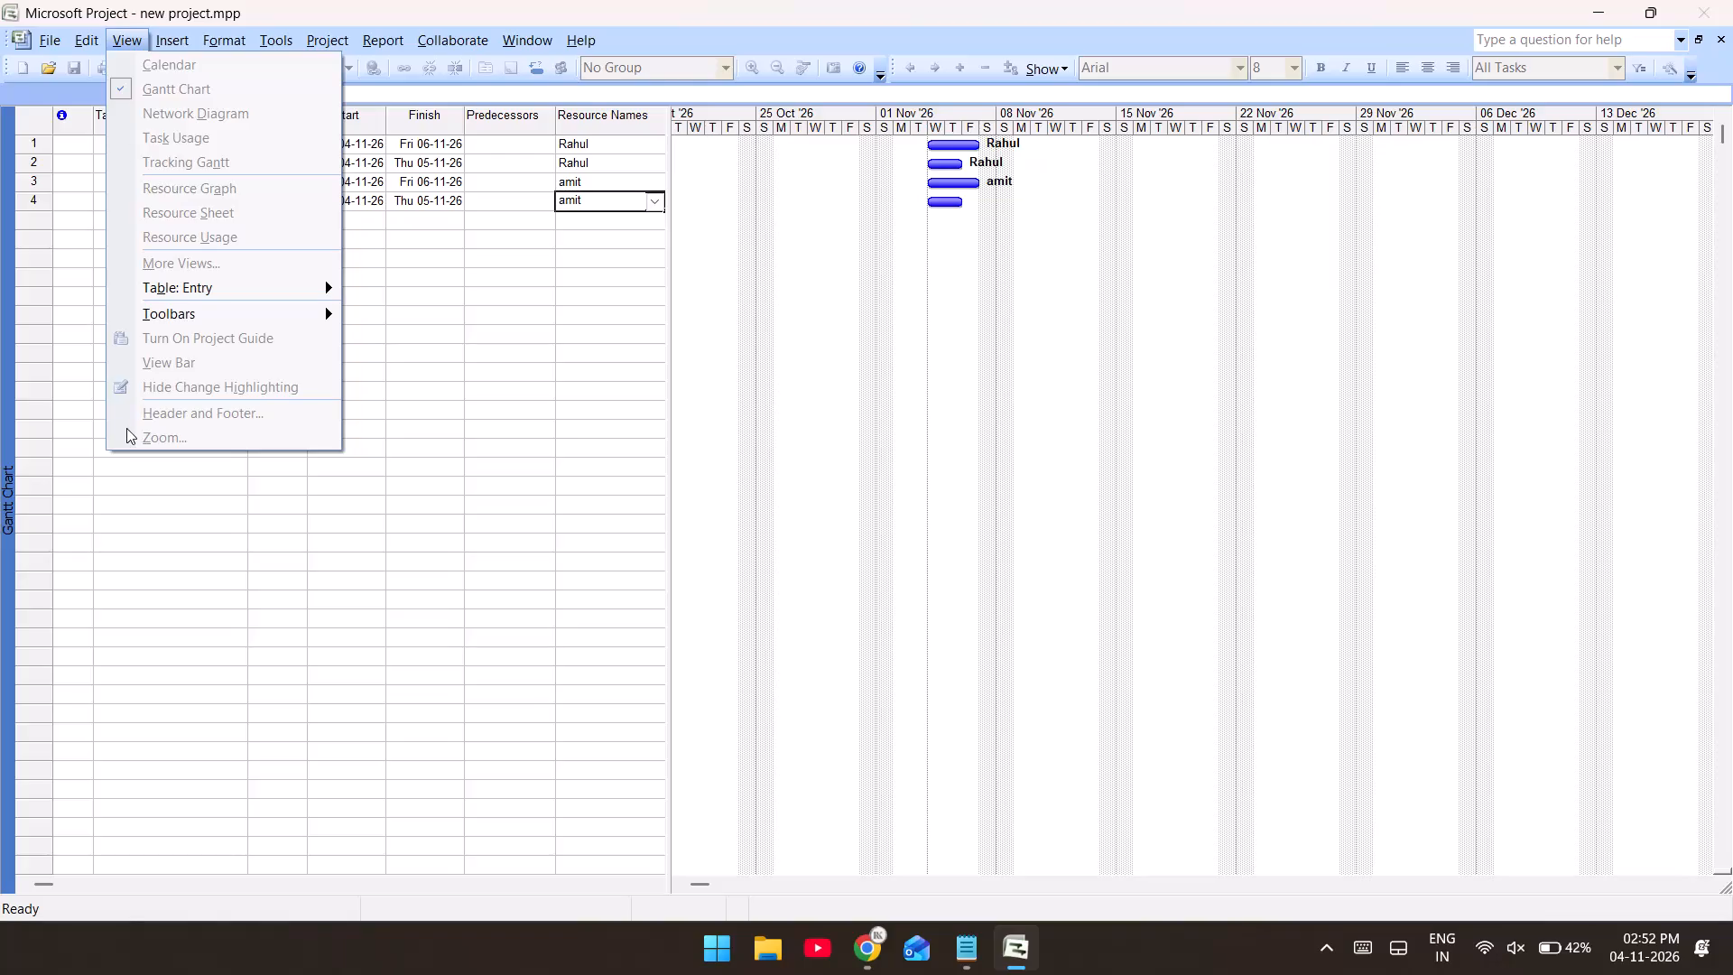
Switch to the Resource Sheet to review the rates and allocation of Rahul and amit.
left_click(86, 487)
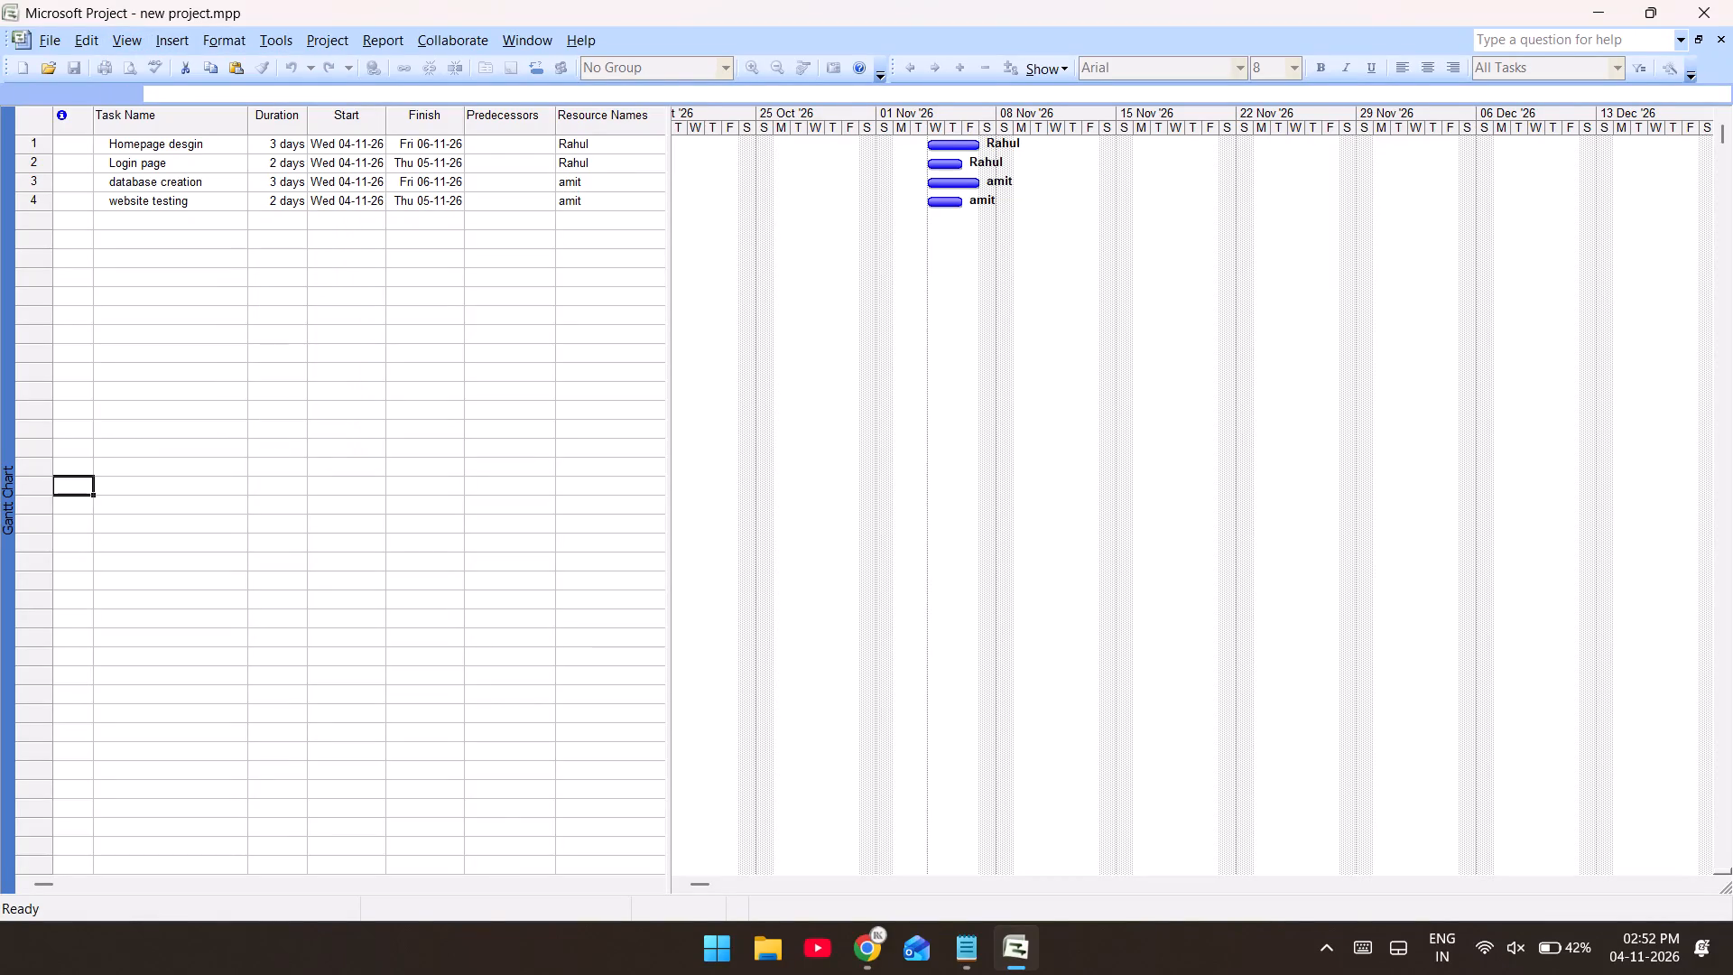
left_click(131, 32)
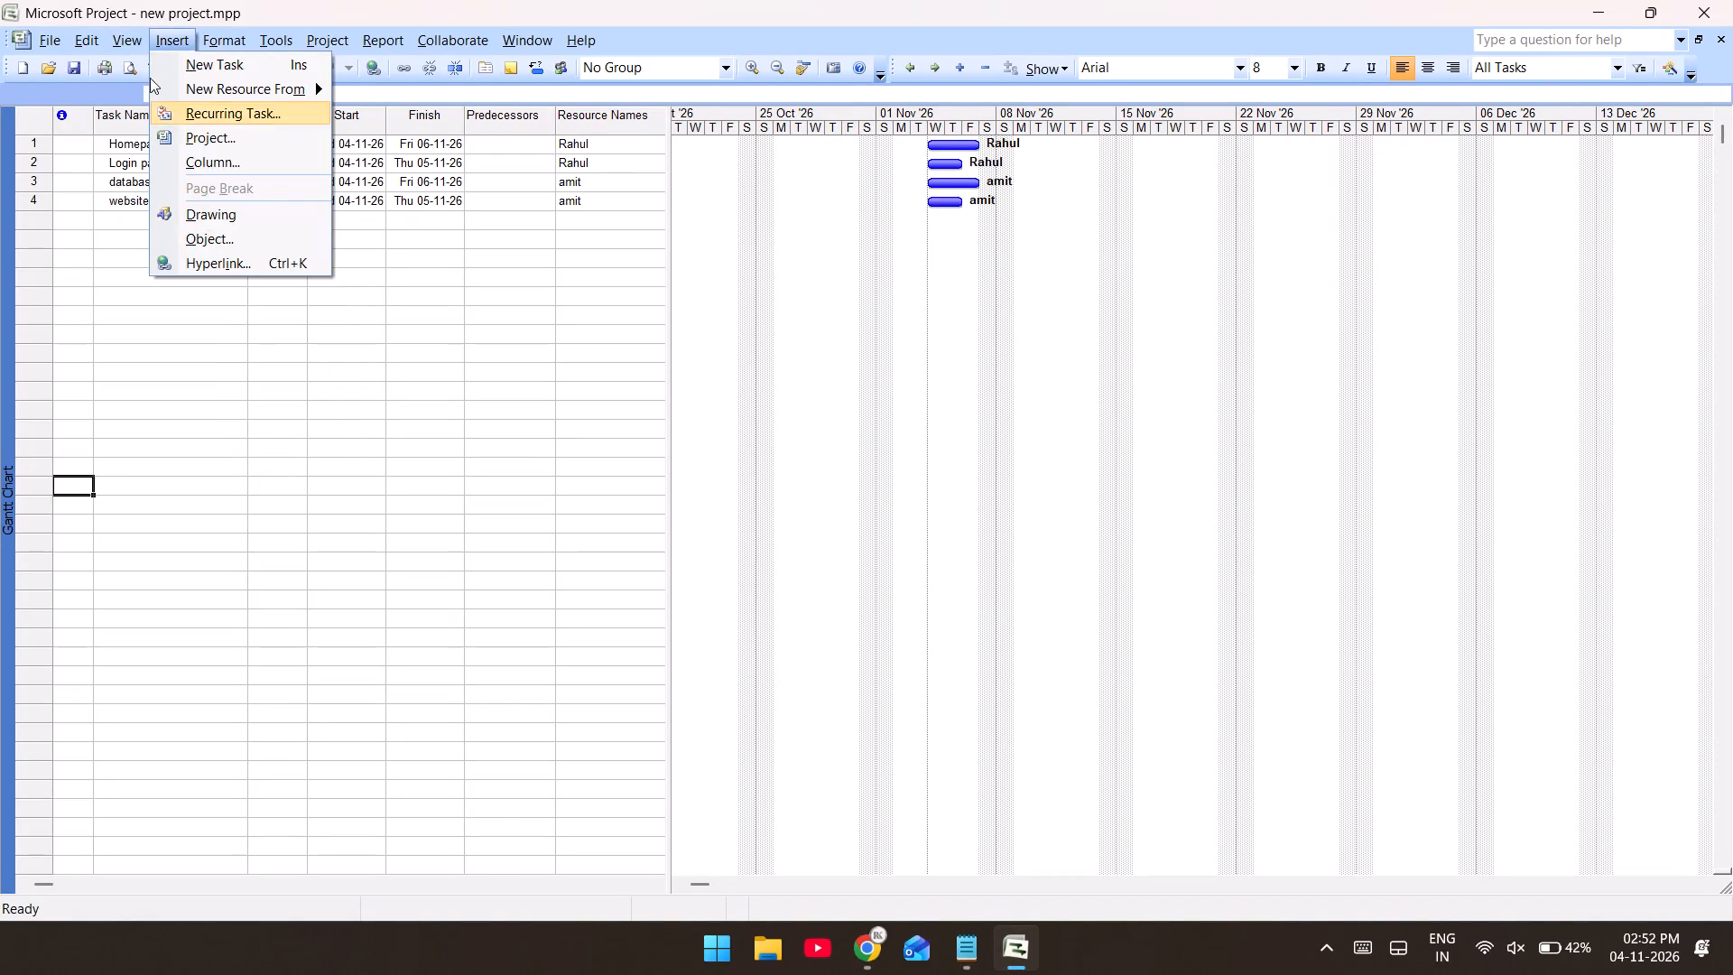
left_click(199, 216)
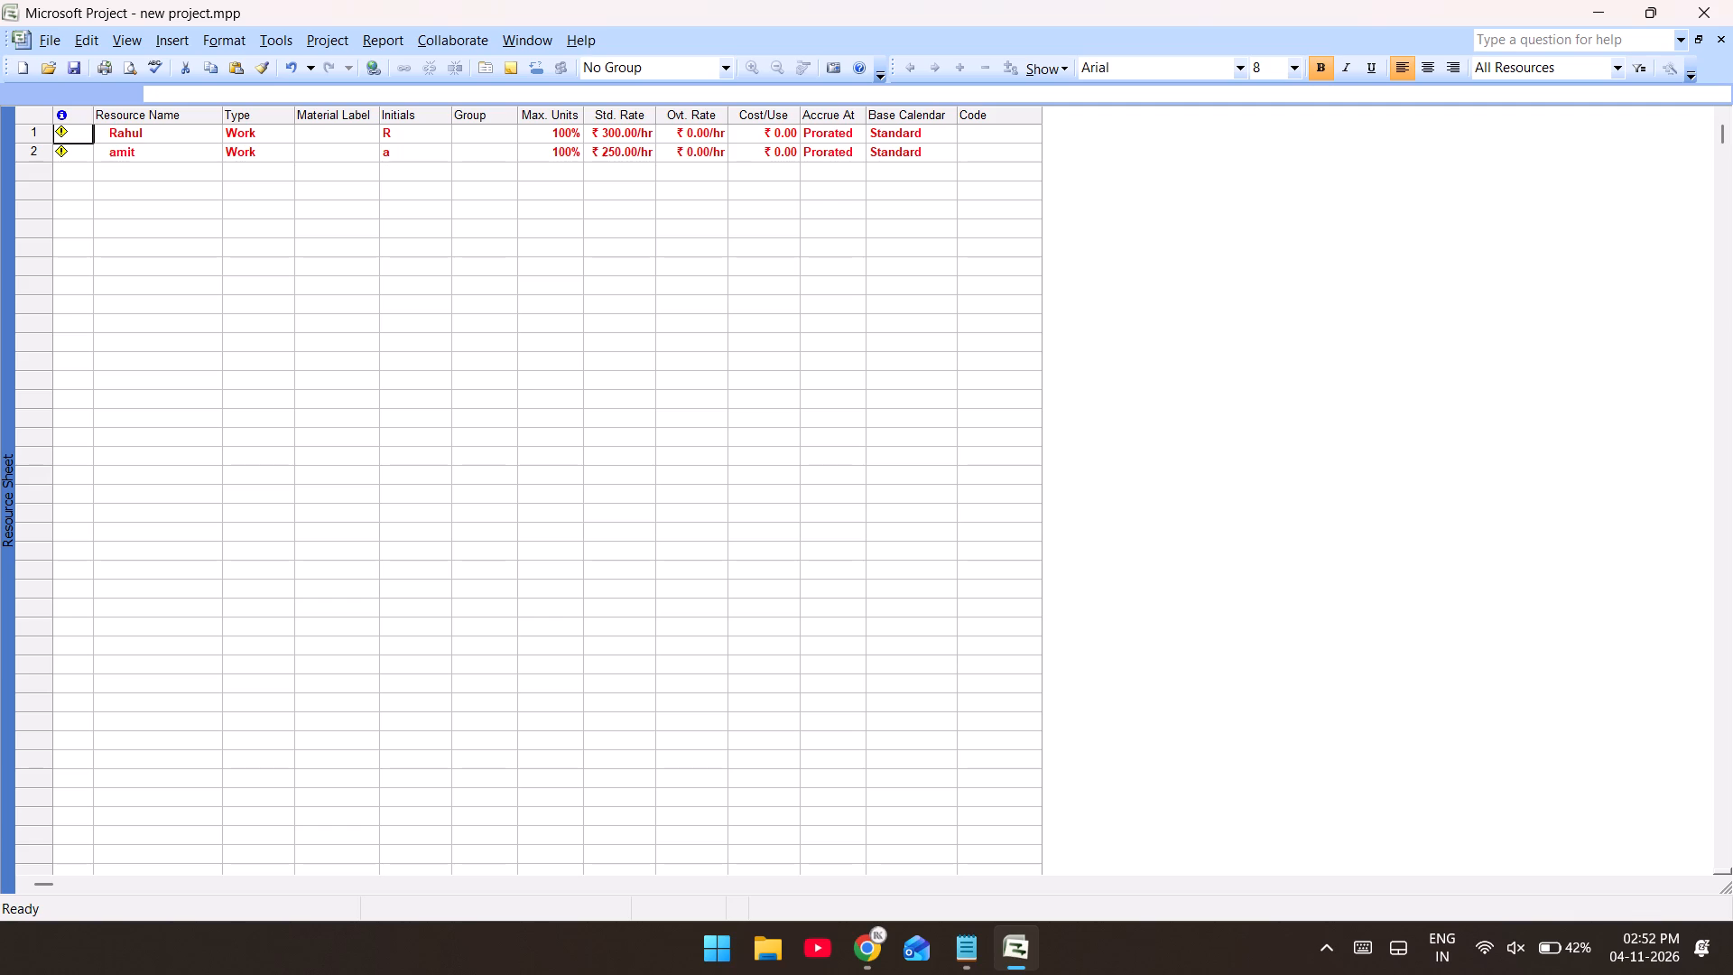
In the Gantt Chart view, move the homepage design task's start to Mon 02-11-26, allowing it before the project start date.
left_click(133, 46)
left_click(184, 97)
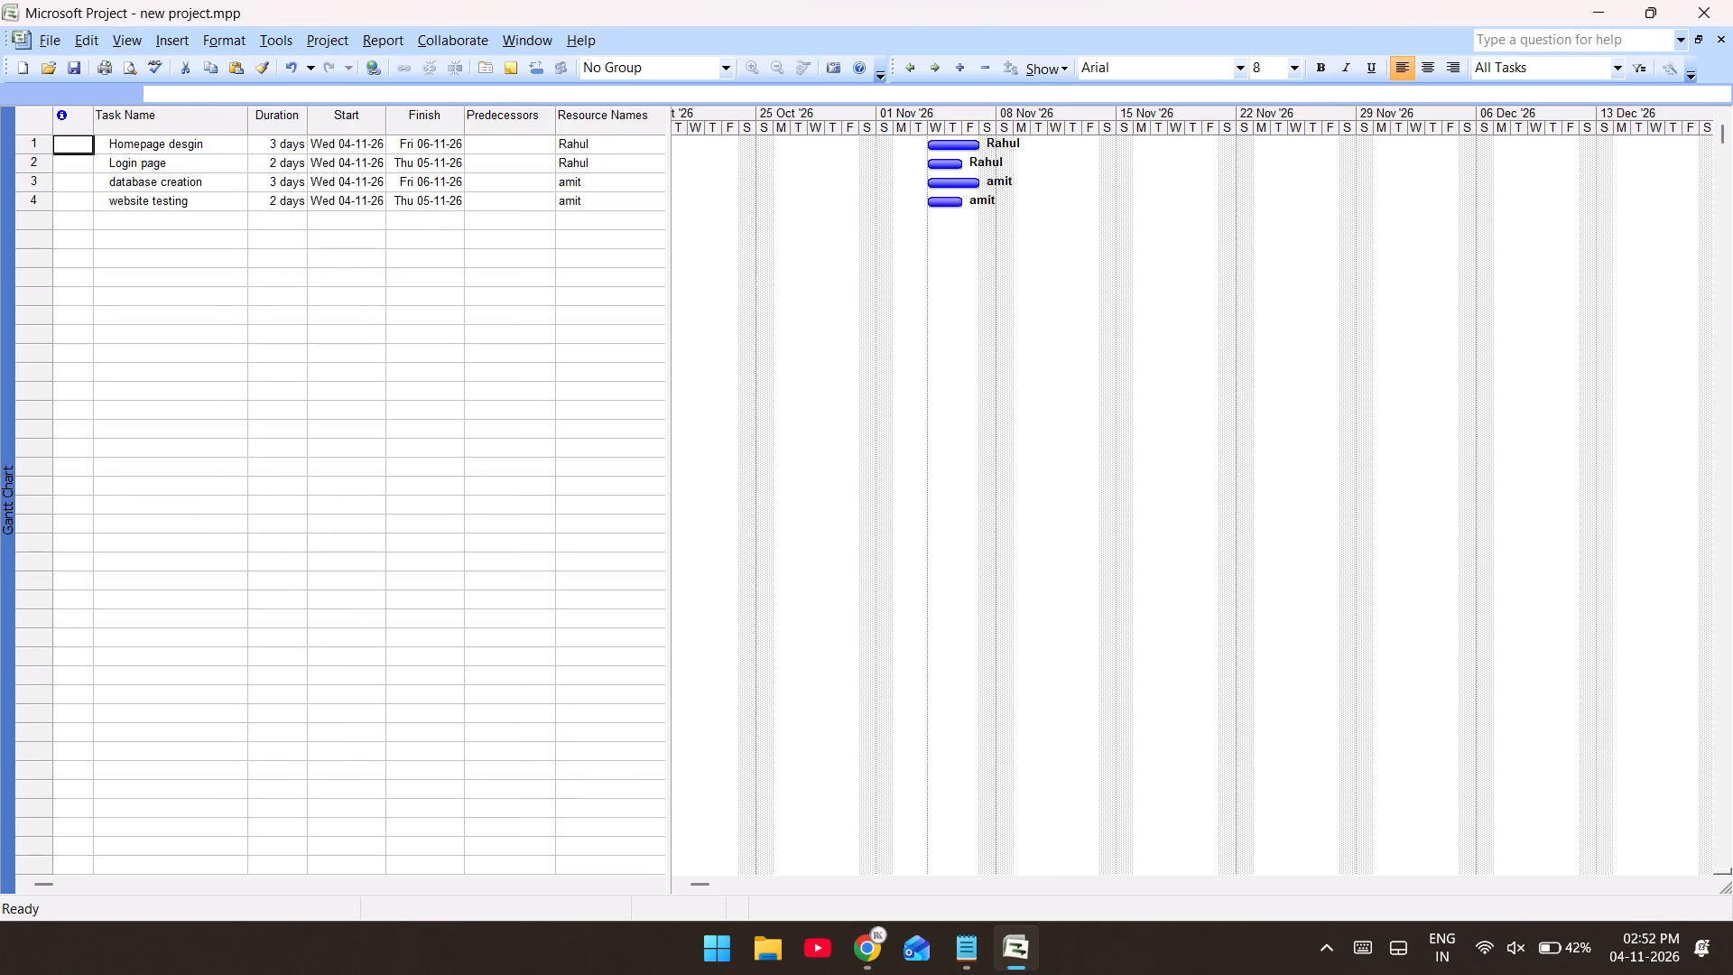
left_click(347, 144)
left_click(384, 144)
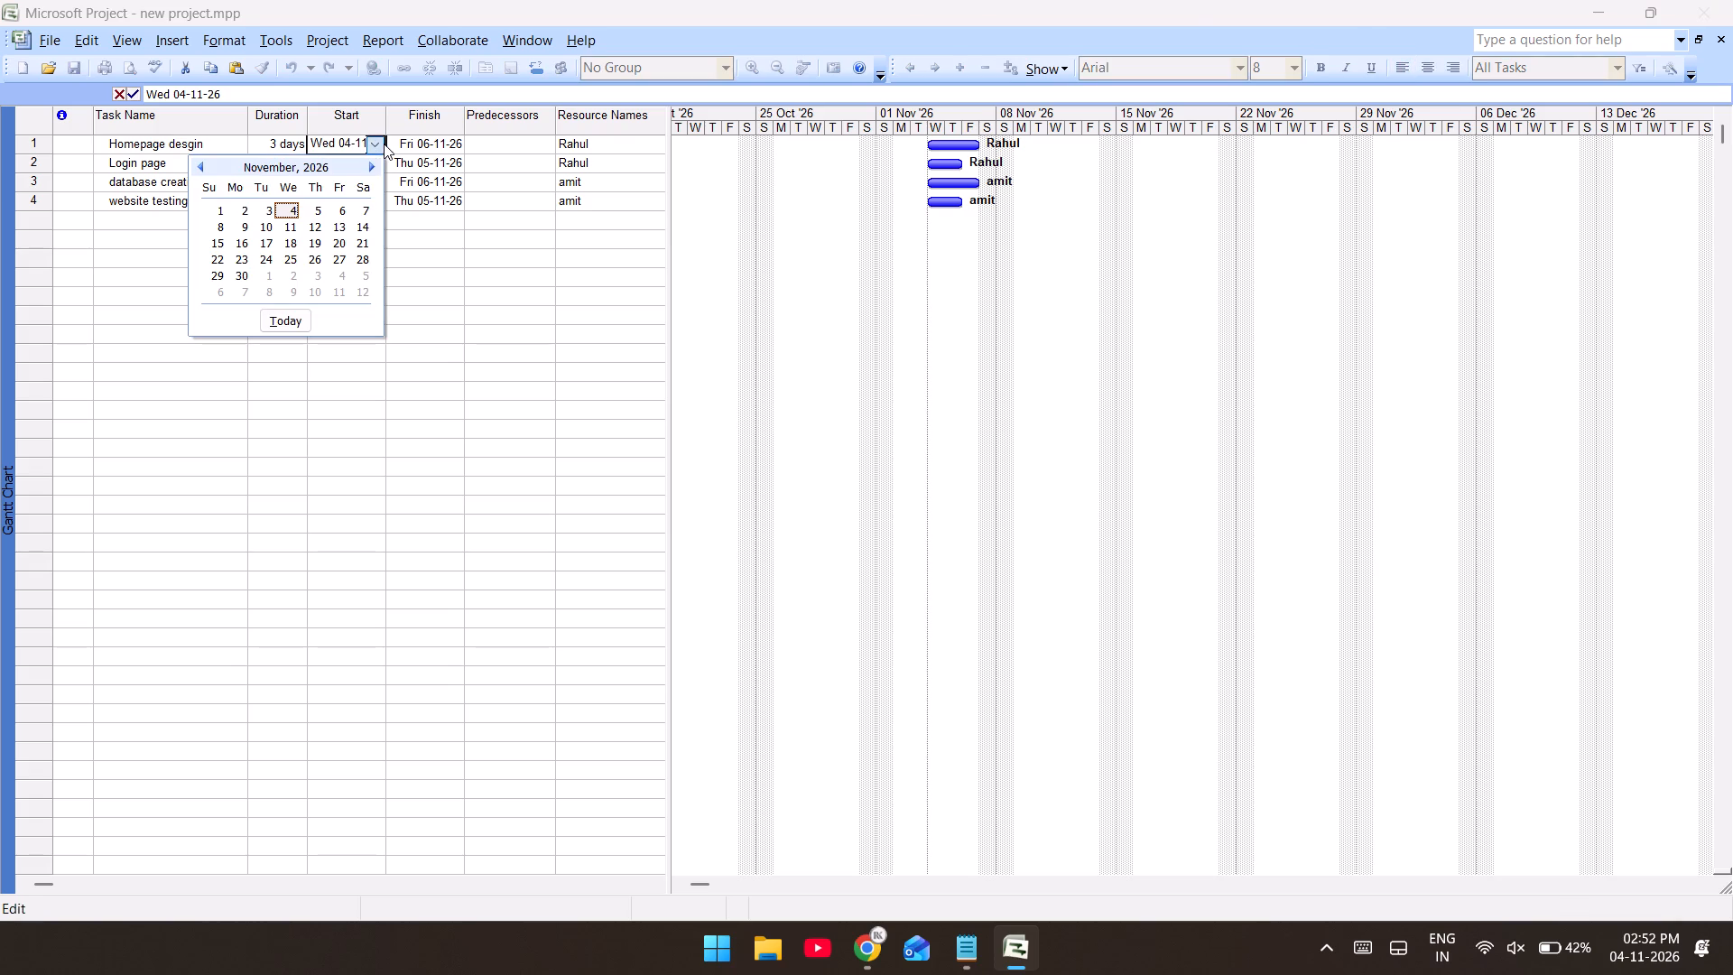
left_click(243, 207)
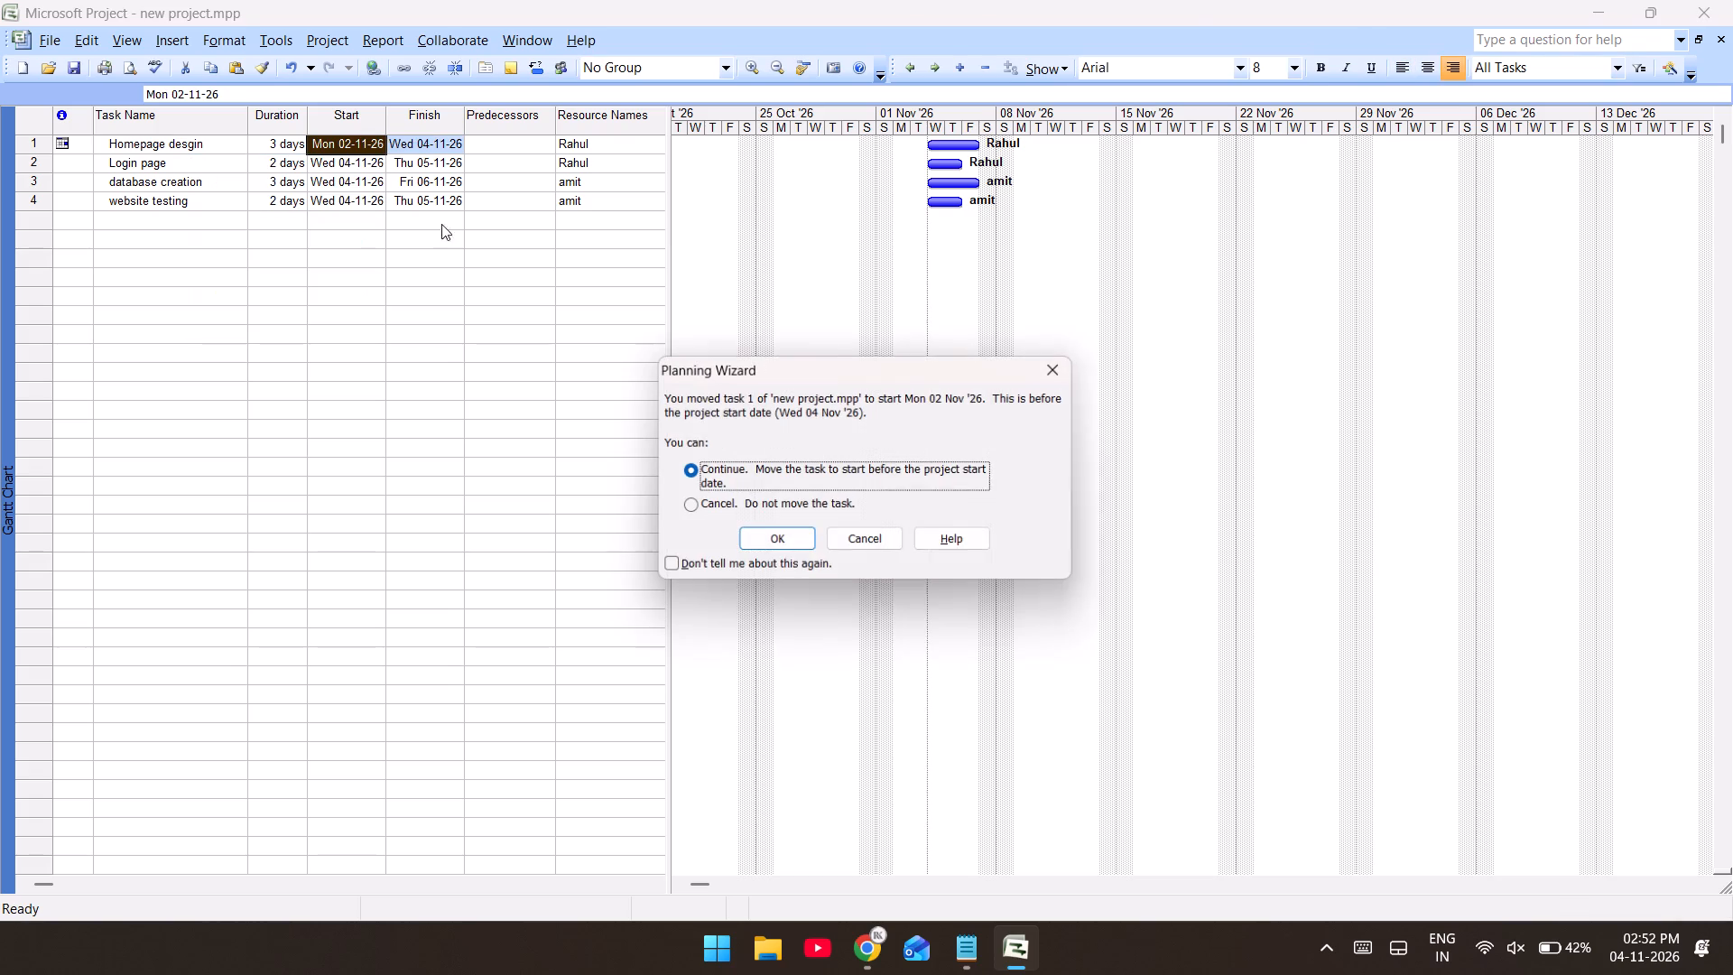
left_click(765, 534)
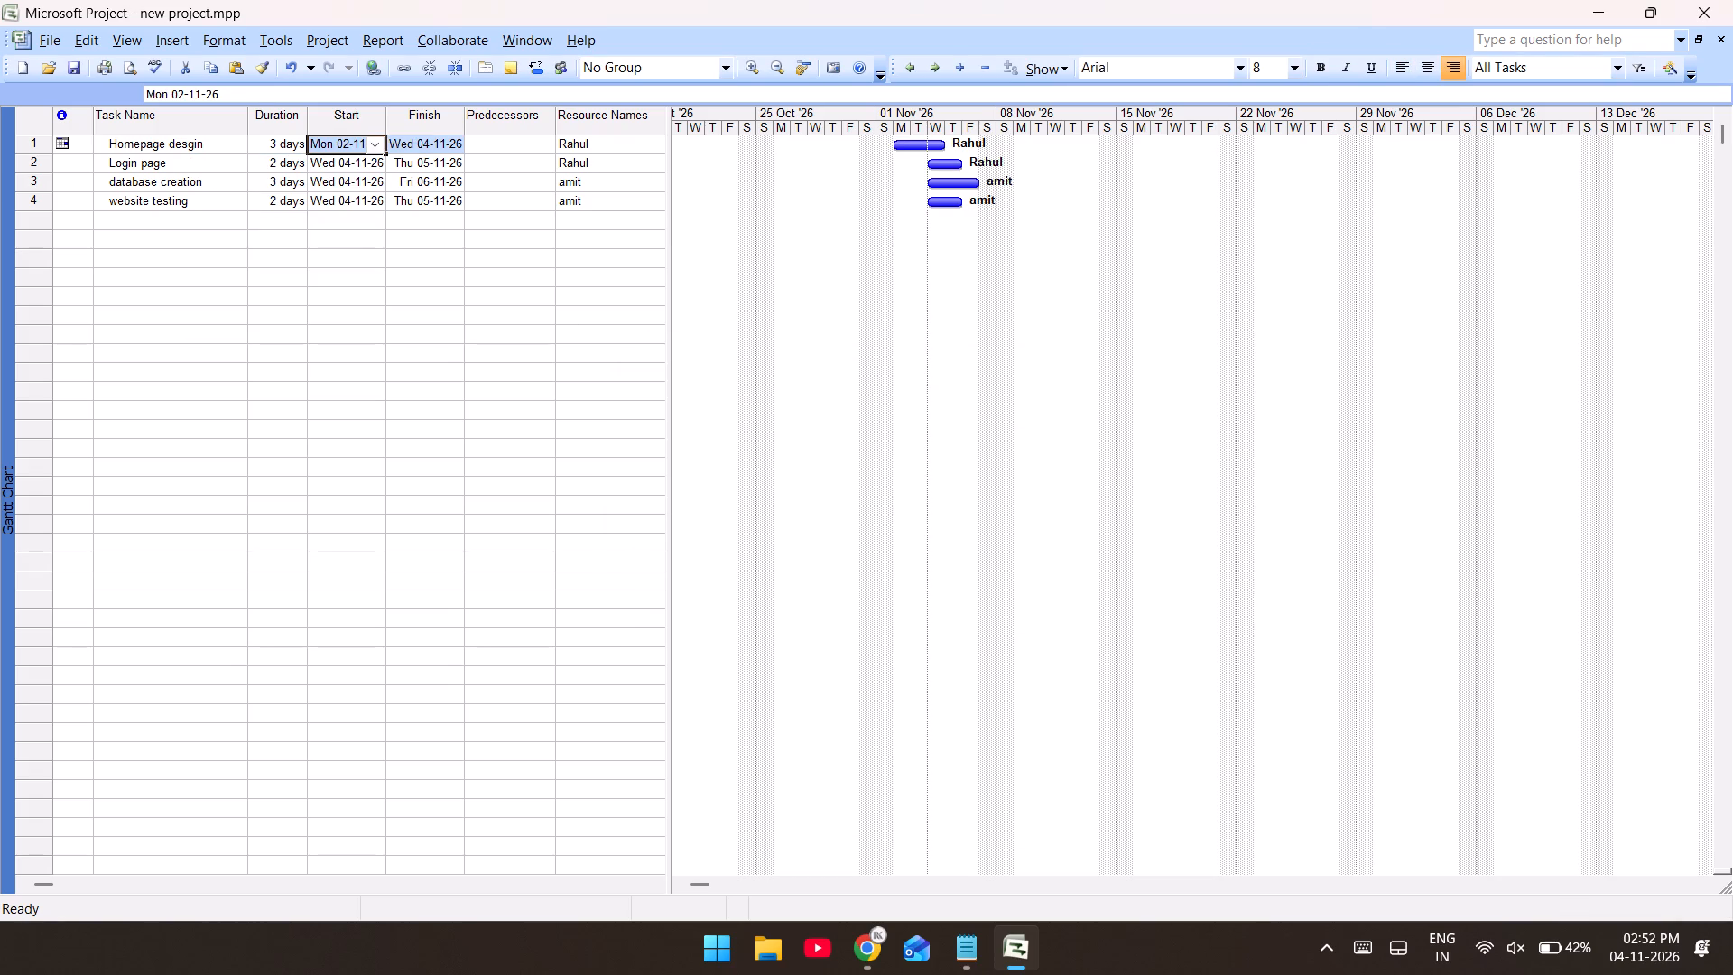
Move the Login page task's start to Mon 02-11-26, allowing the early start and turning off further prompts about it.
left_click(375, 162)
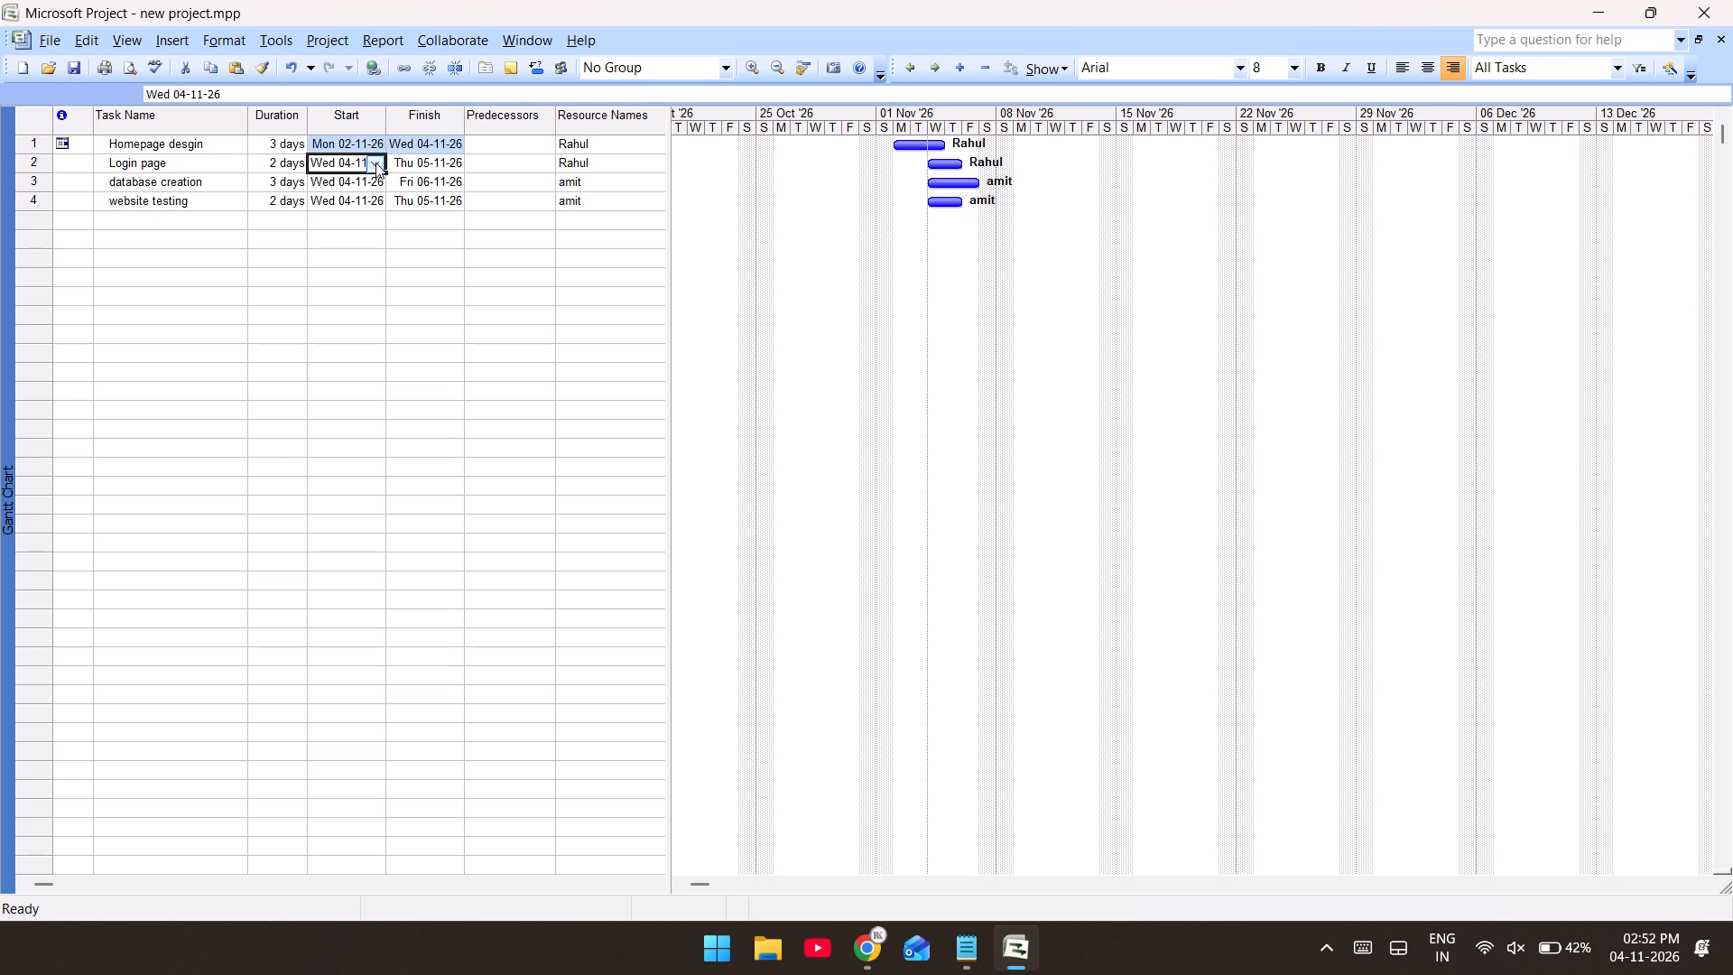
left_click(375, 162)
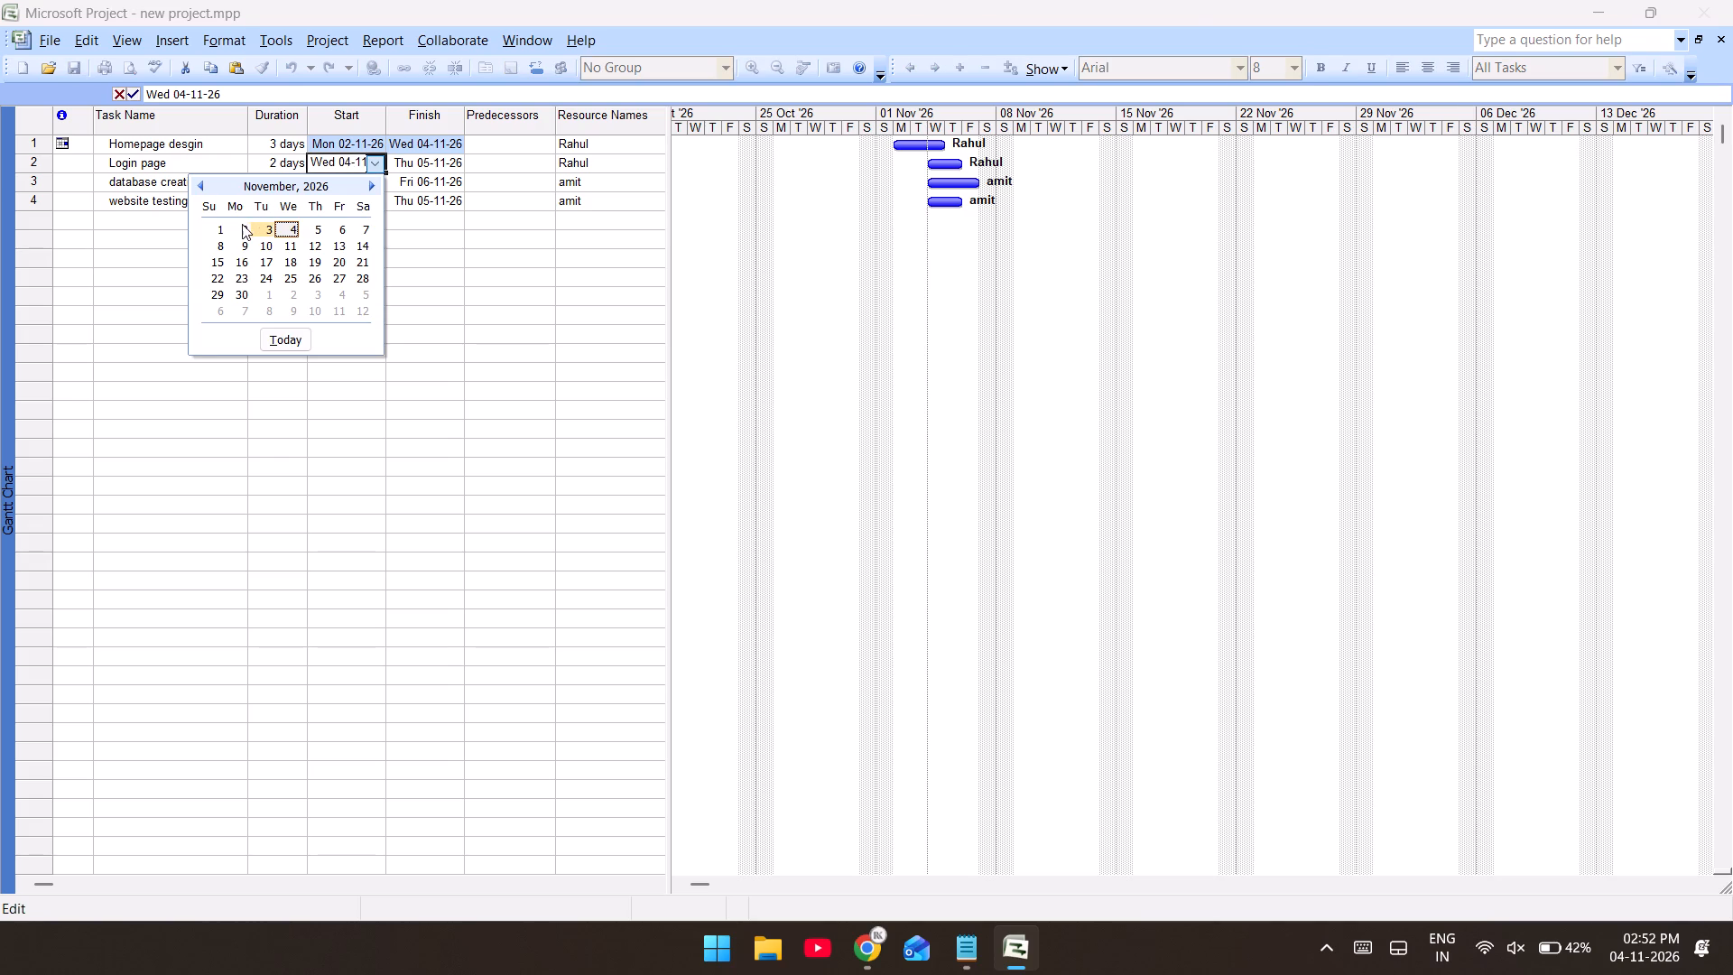
left_click(242, 224)
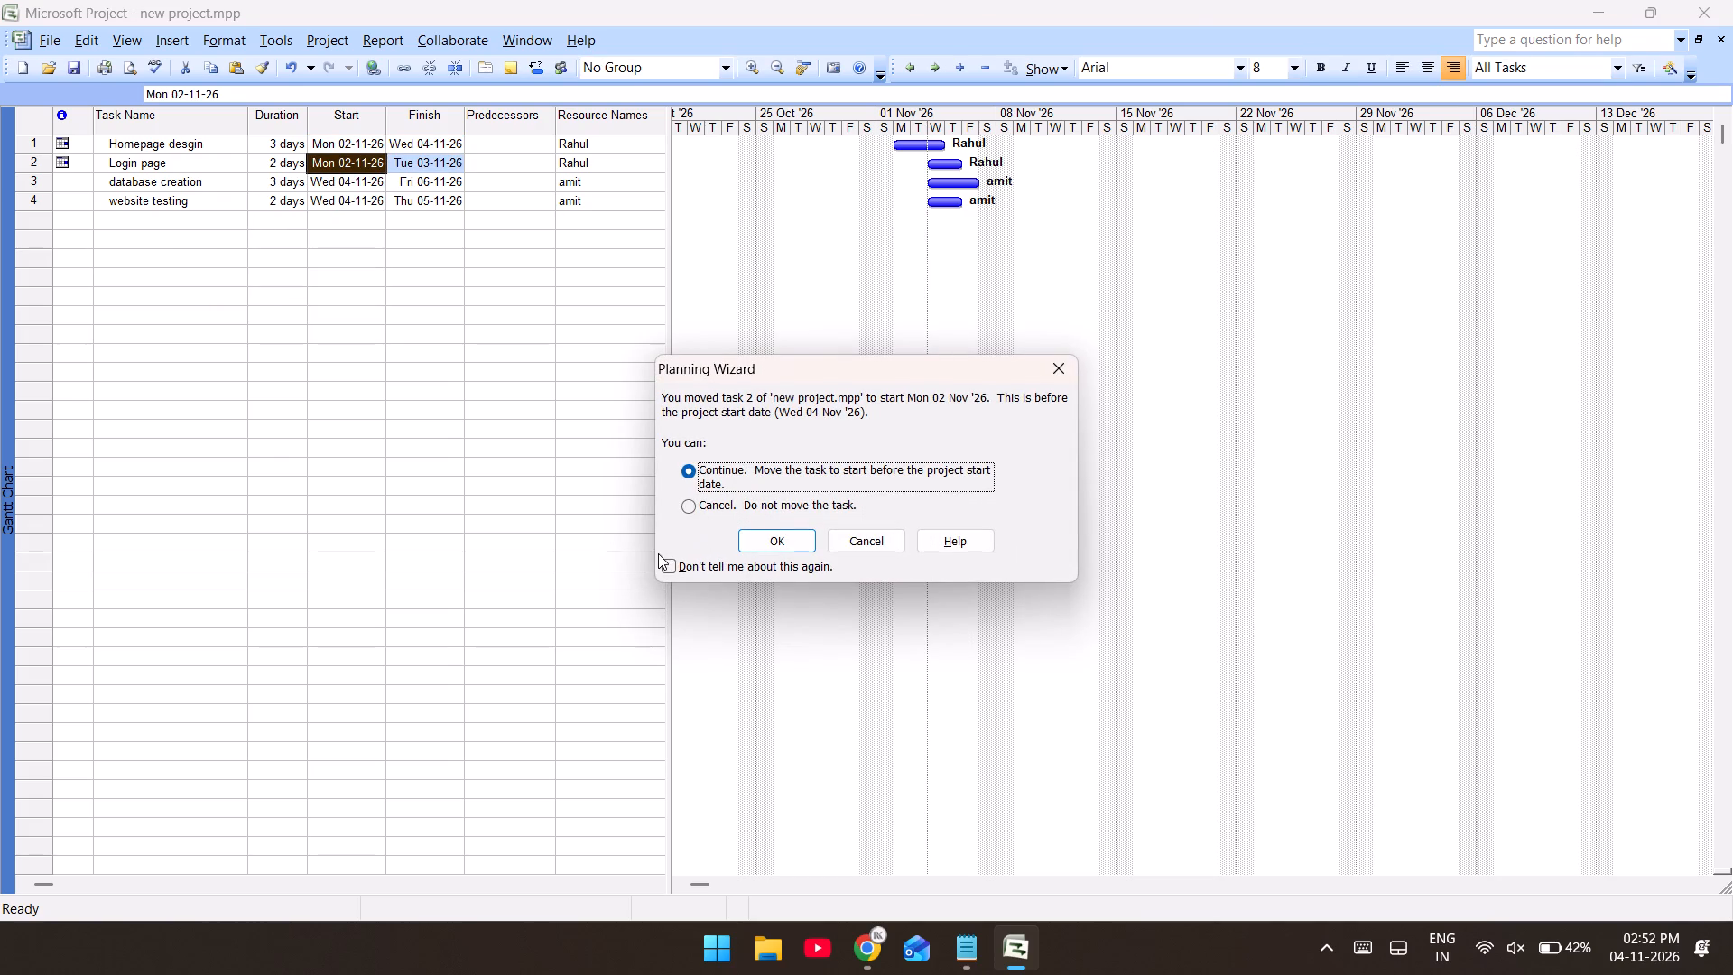
left_click(670, 564)
left_click(789, 534)
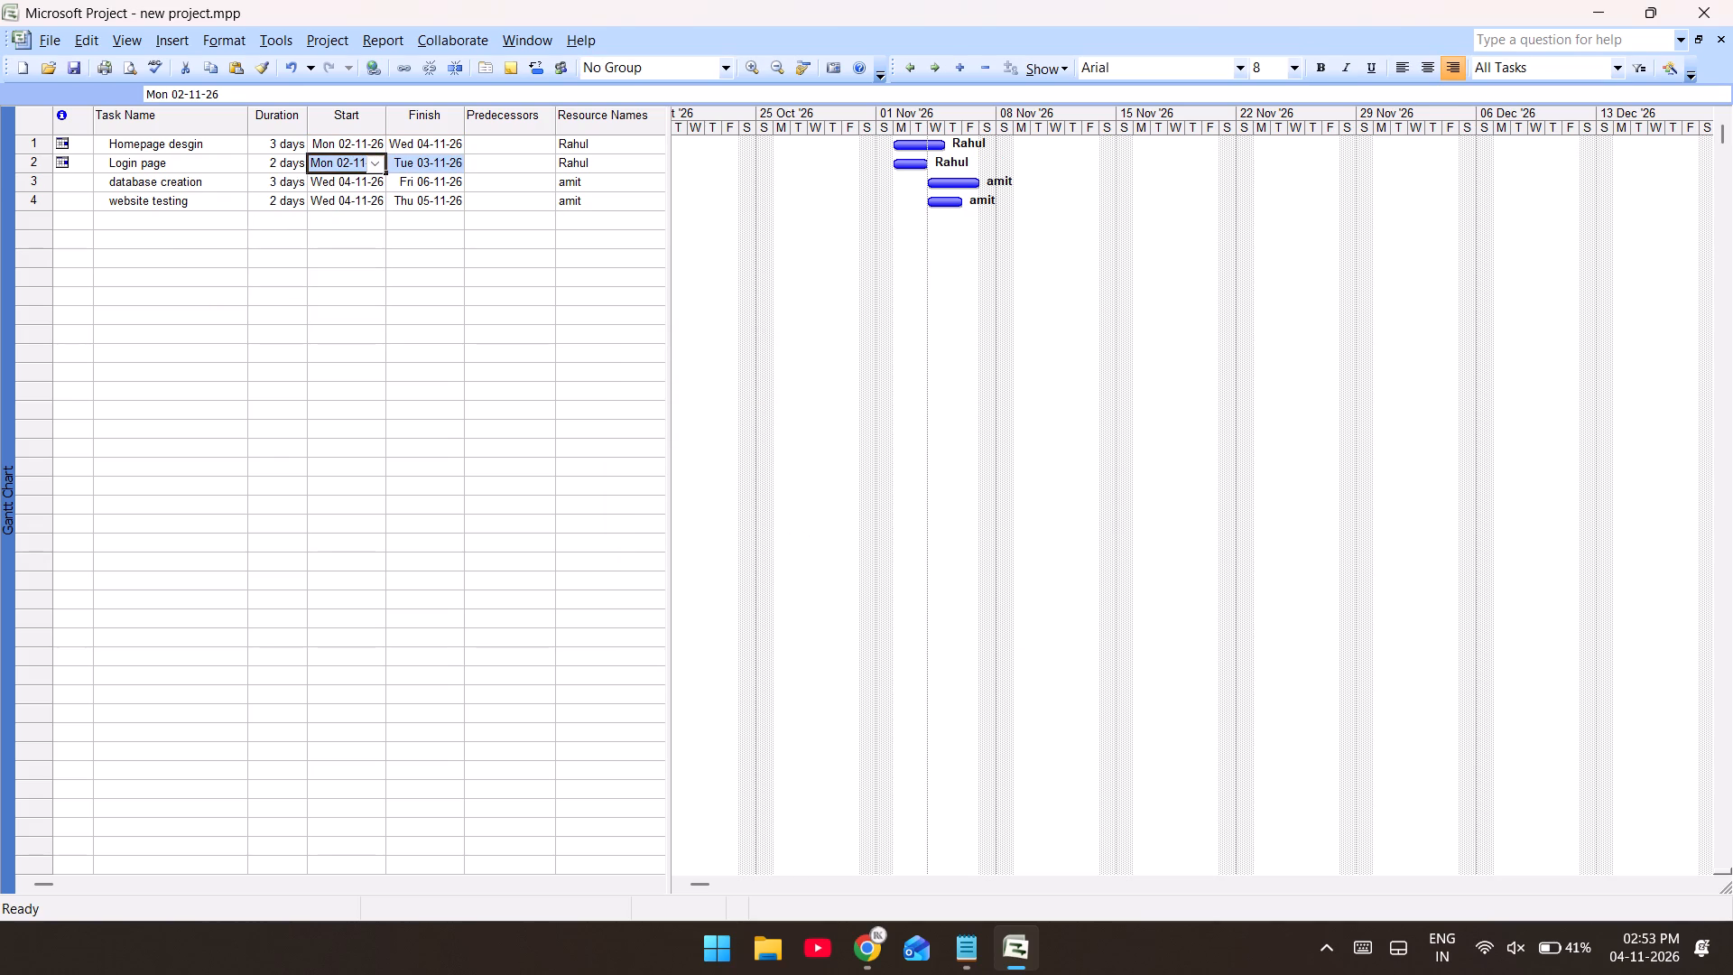
Set the database creation task's start to Thu 05-11-26, linking it to follow homepage design and turning off further link prompts.
left_click(373, 183)
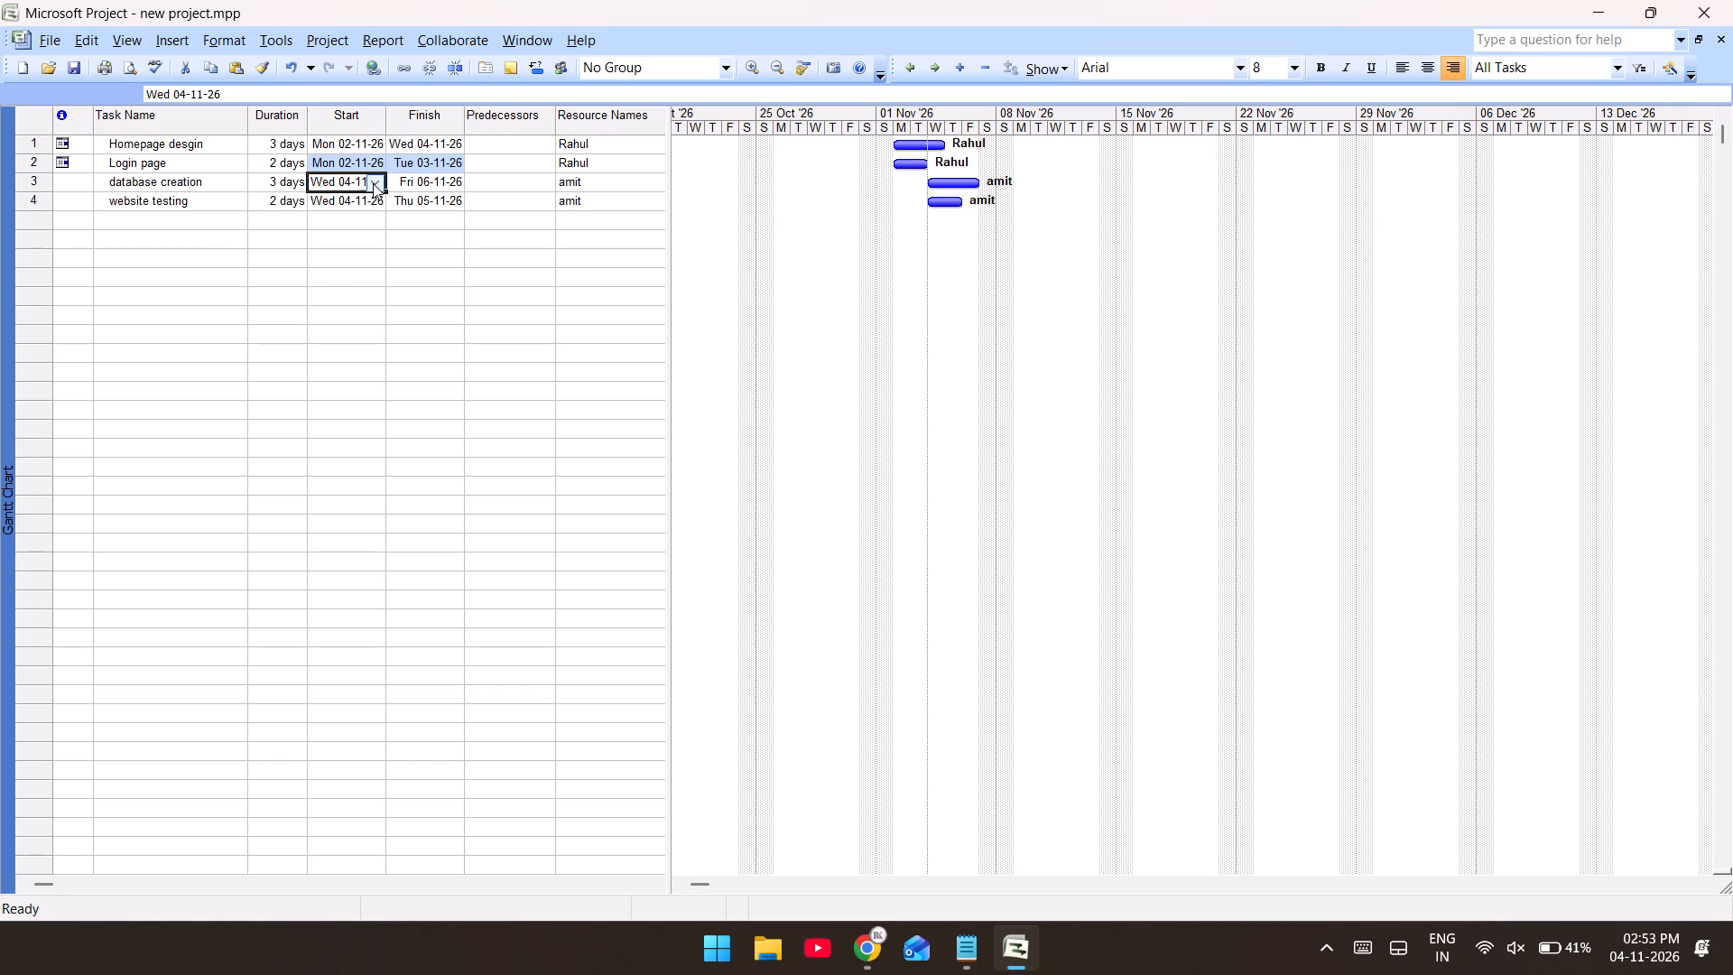
left_click(373, 183)
left_click(312, 246)
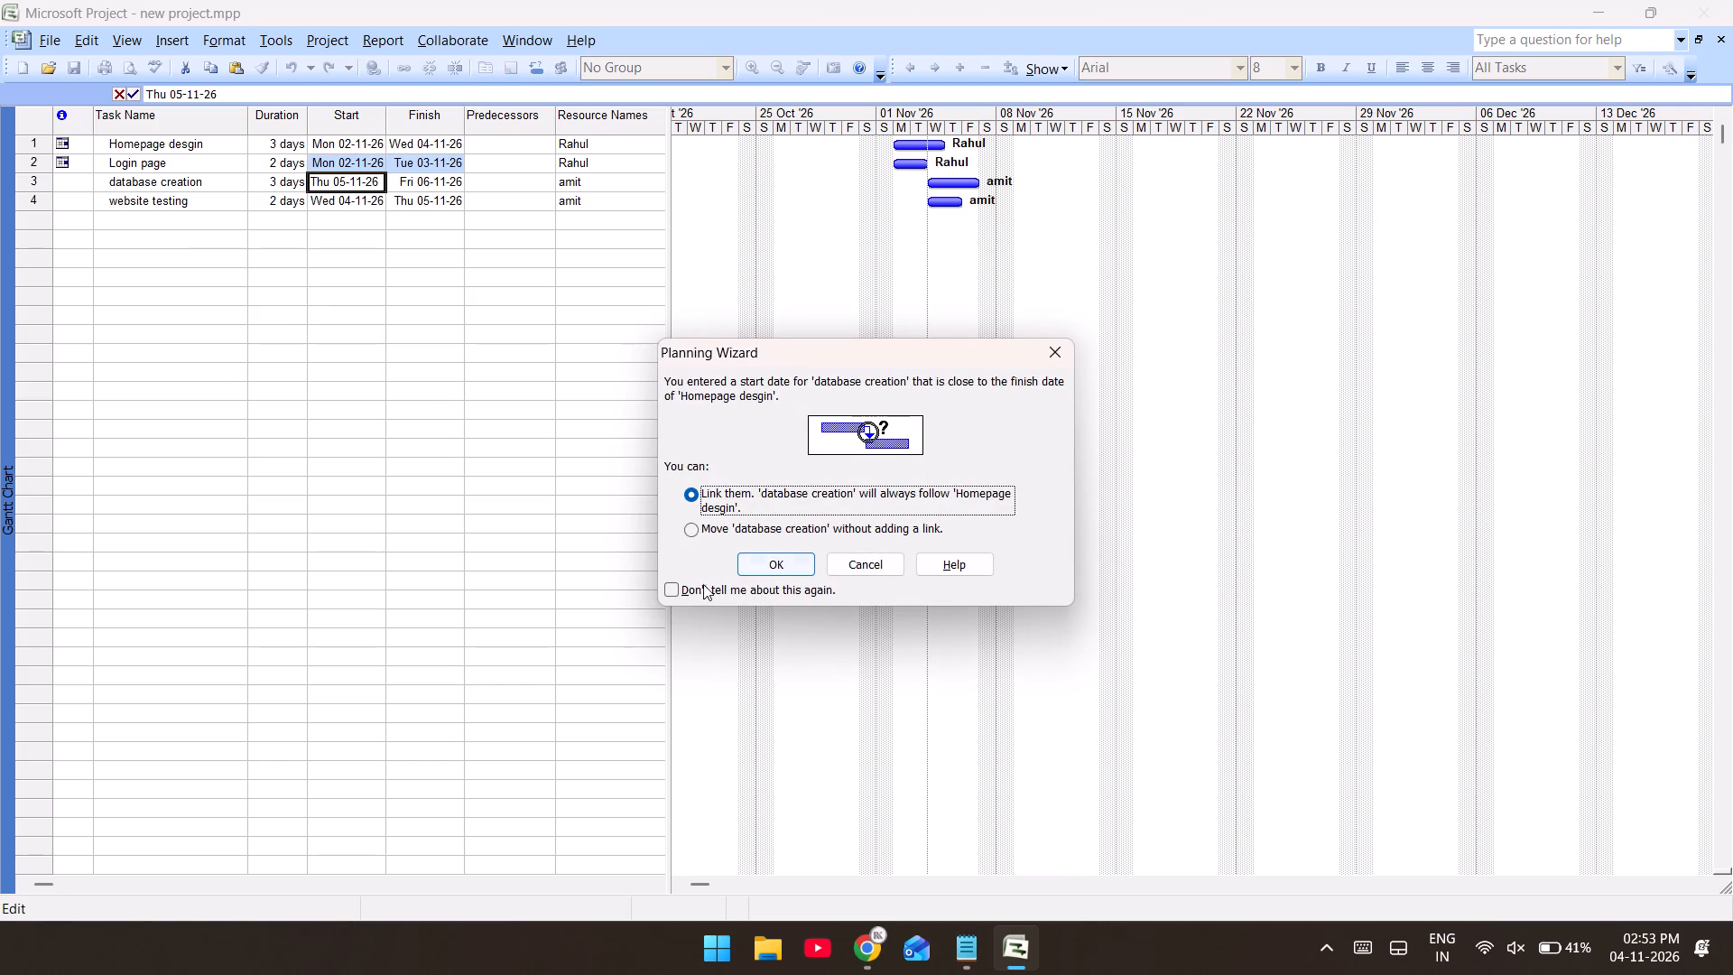
left_click(676, 588)
left_click(766, 562)
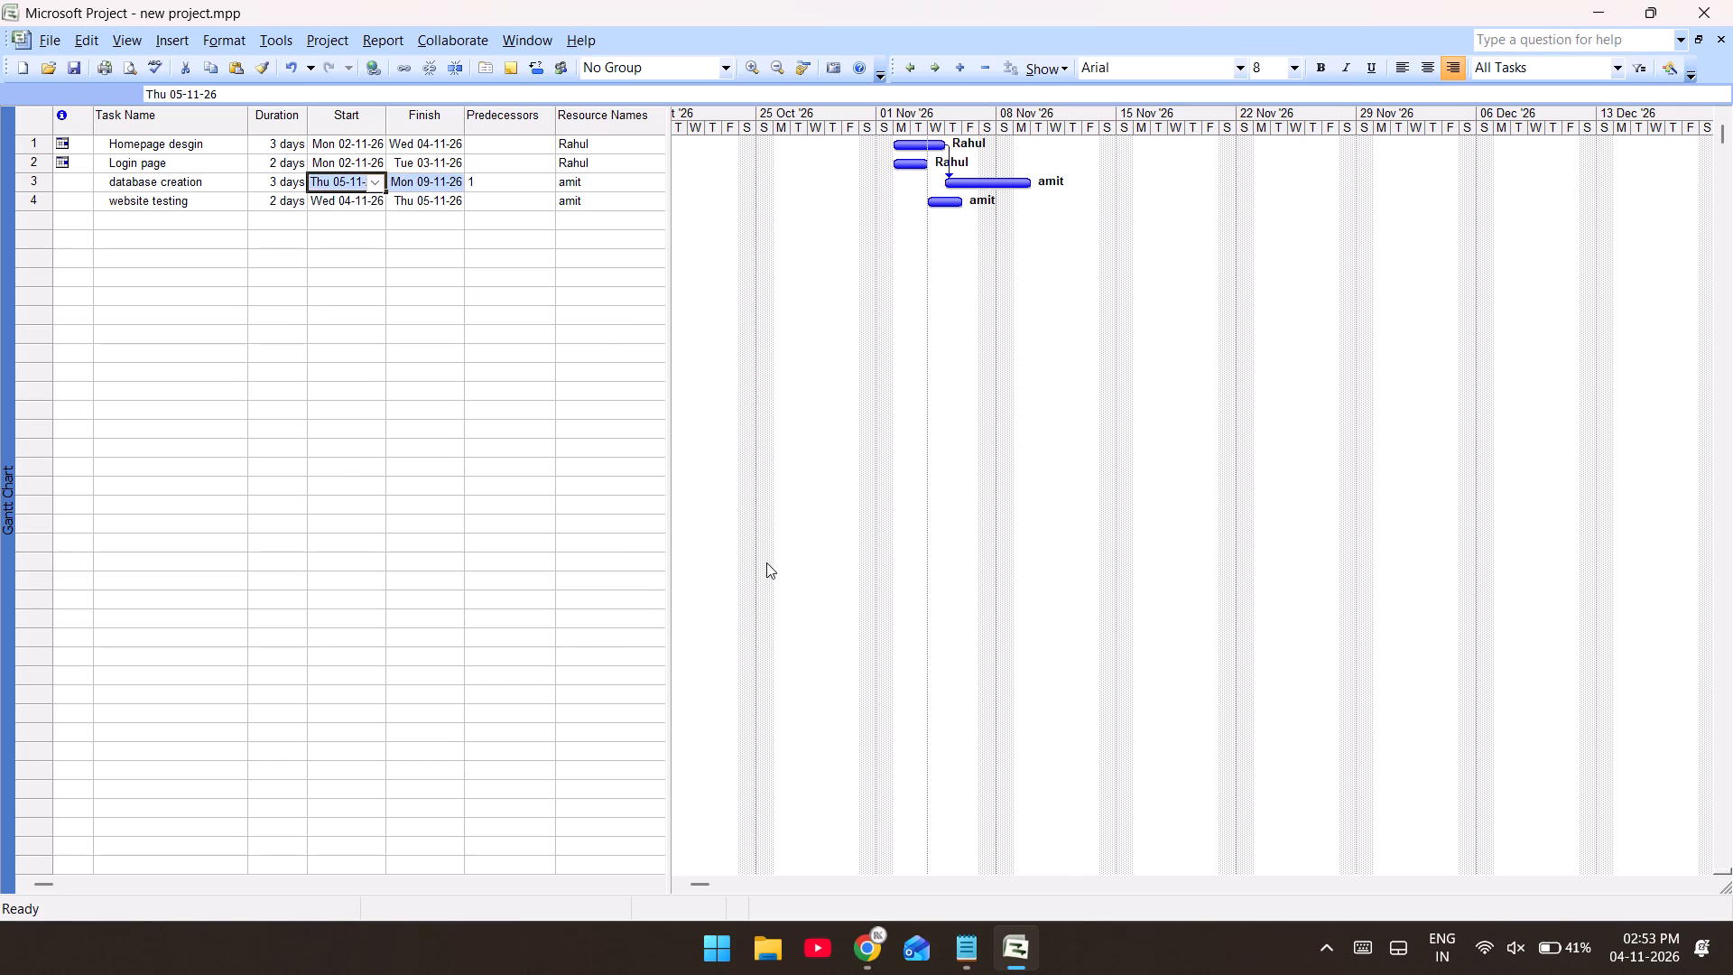
Set the website testing task's start to Thu 05-11-26.
left_click(376, 200)
left_click(376, 200)
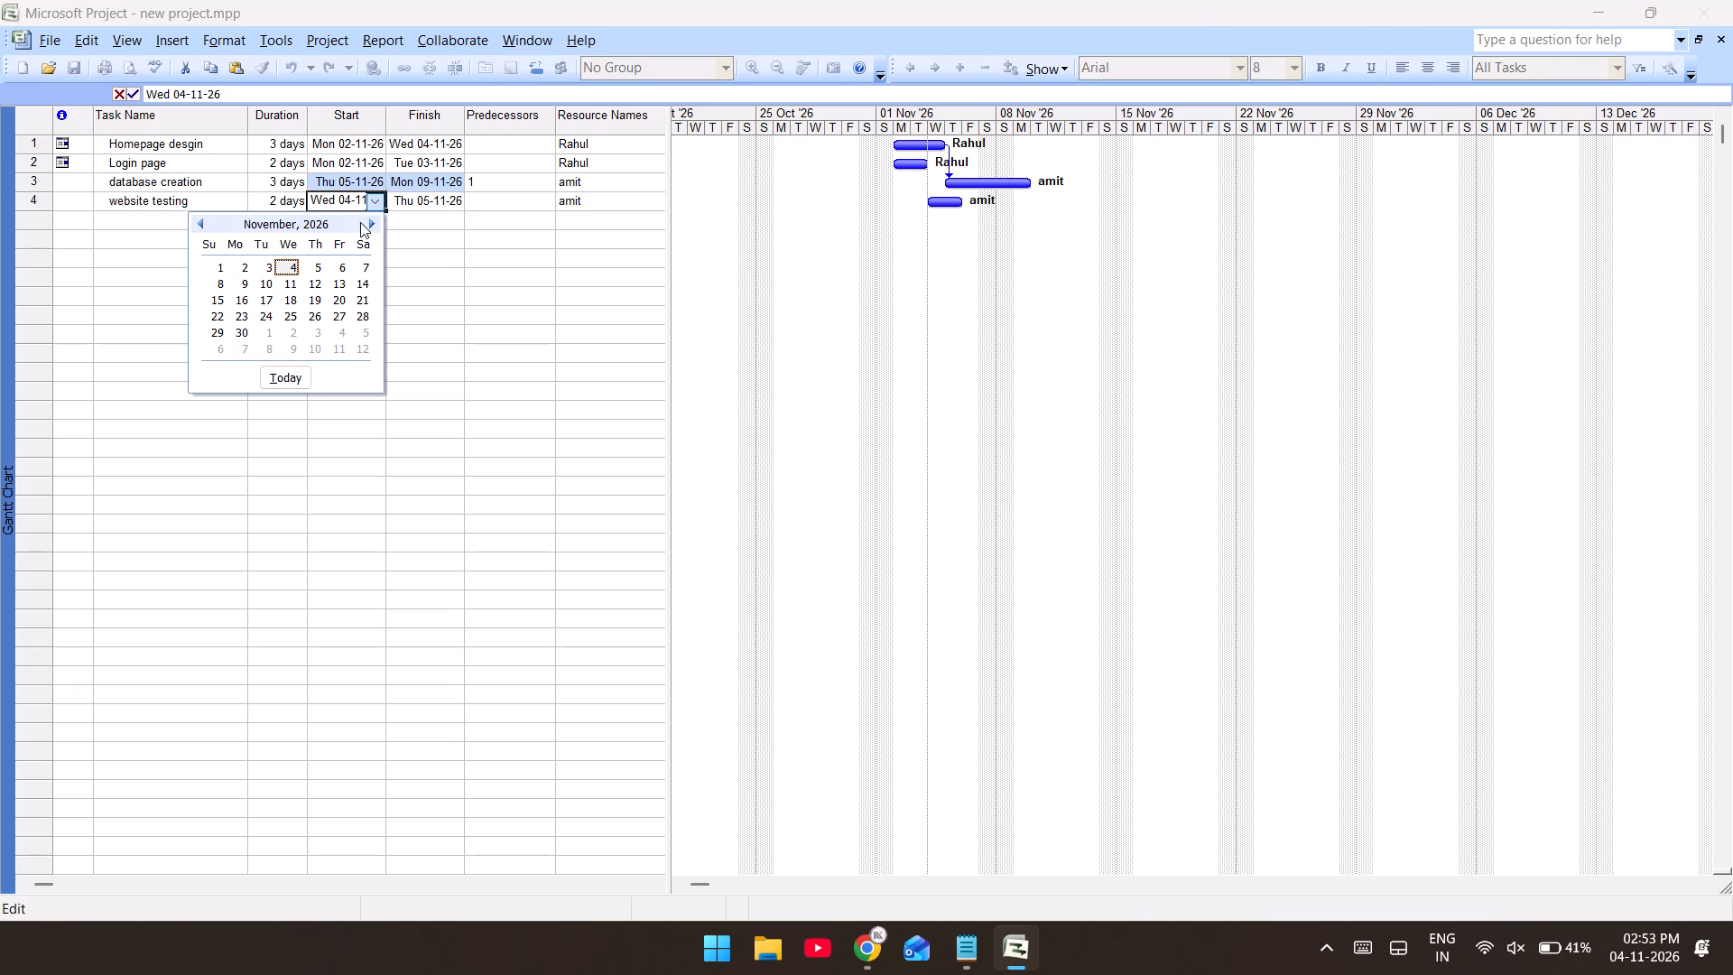
left_click(311, 269)
left_click(516, 438)
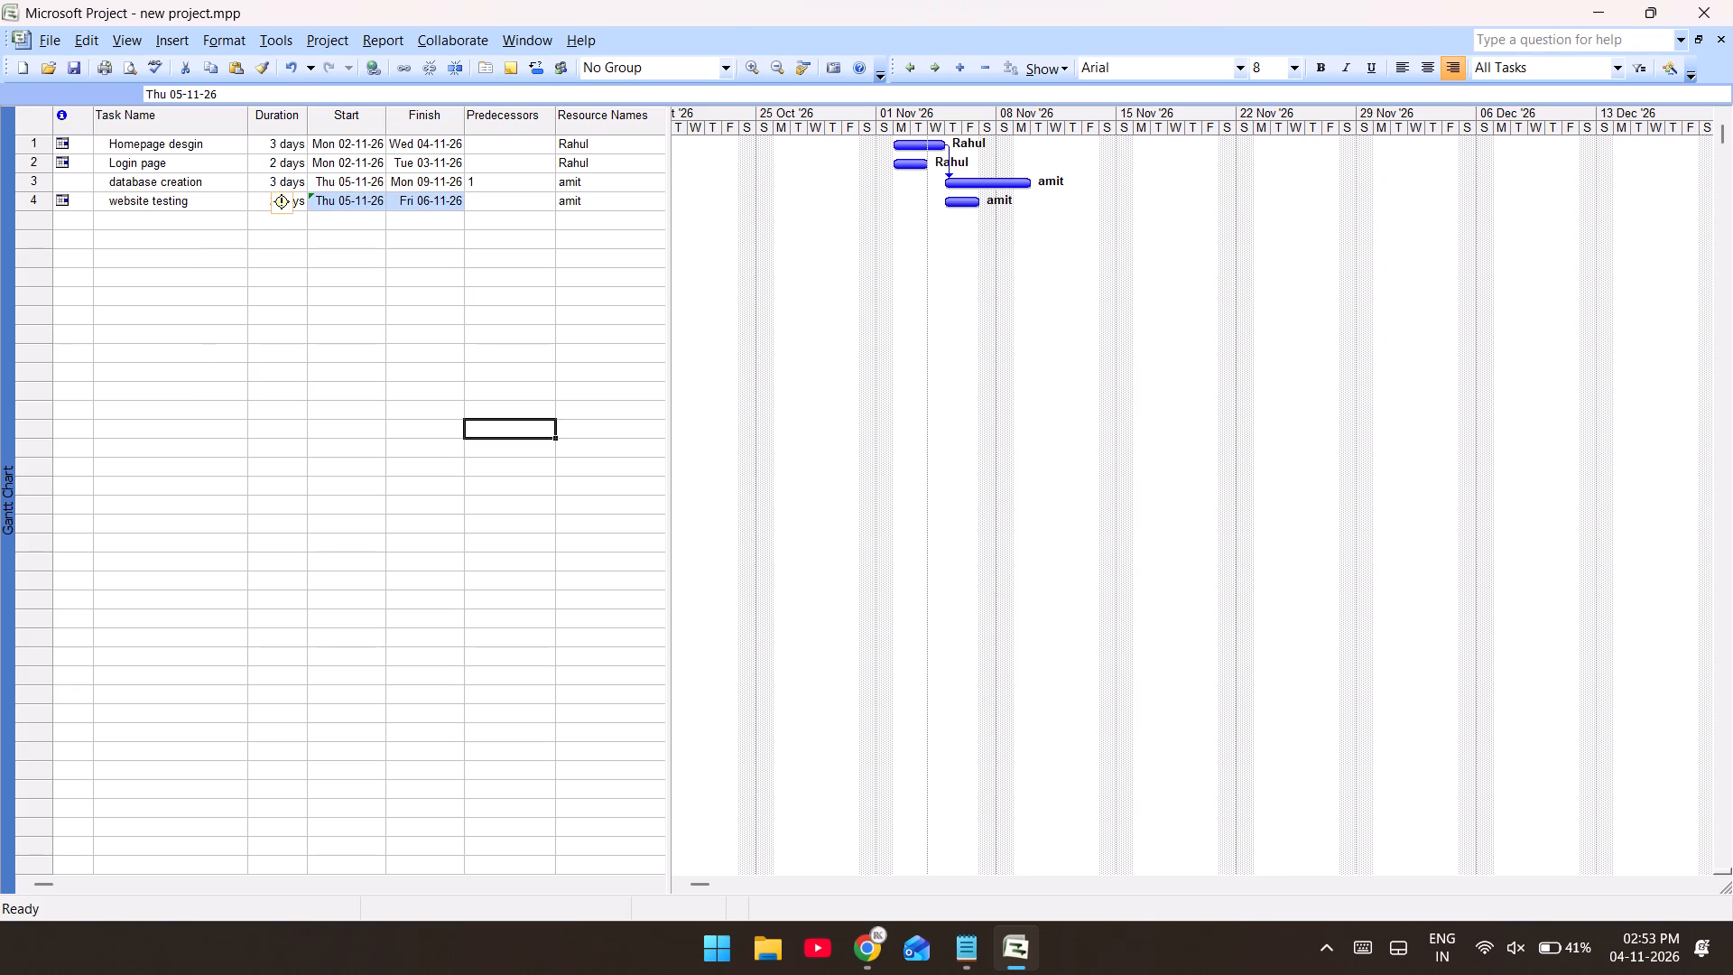
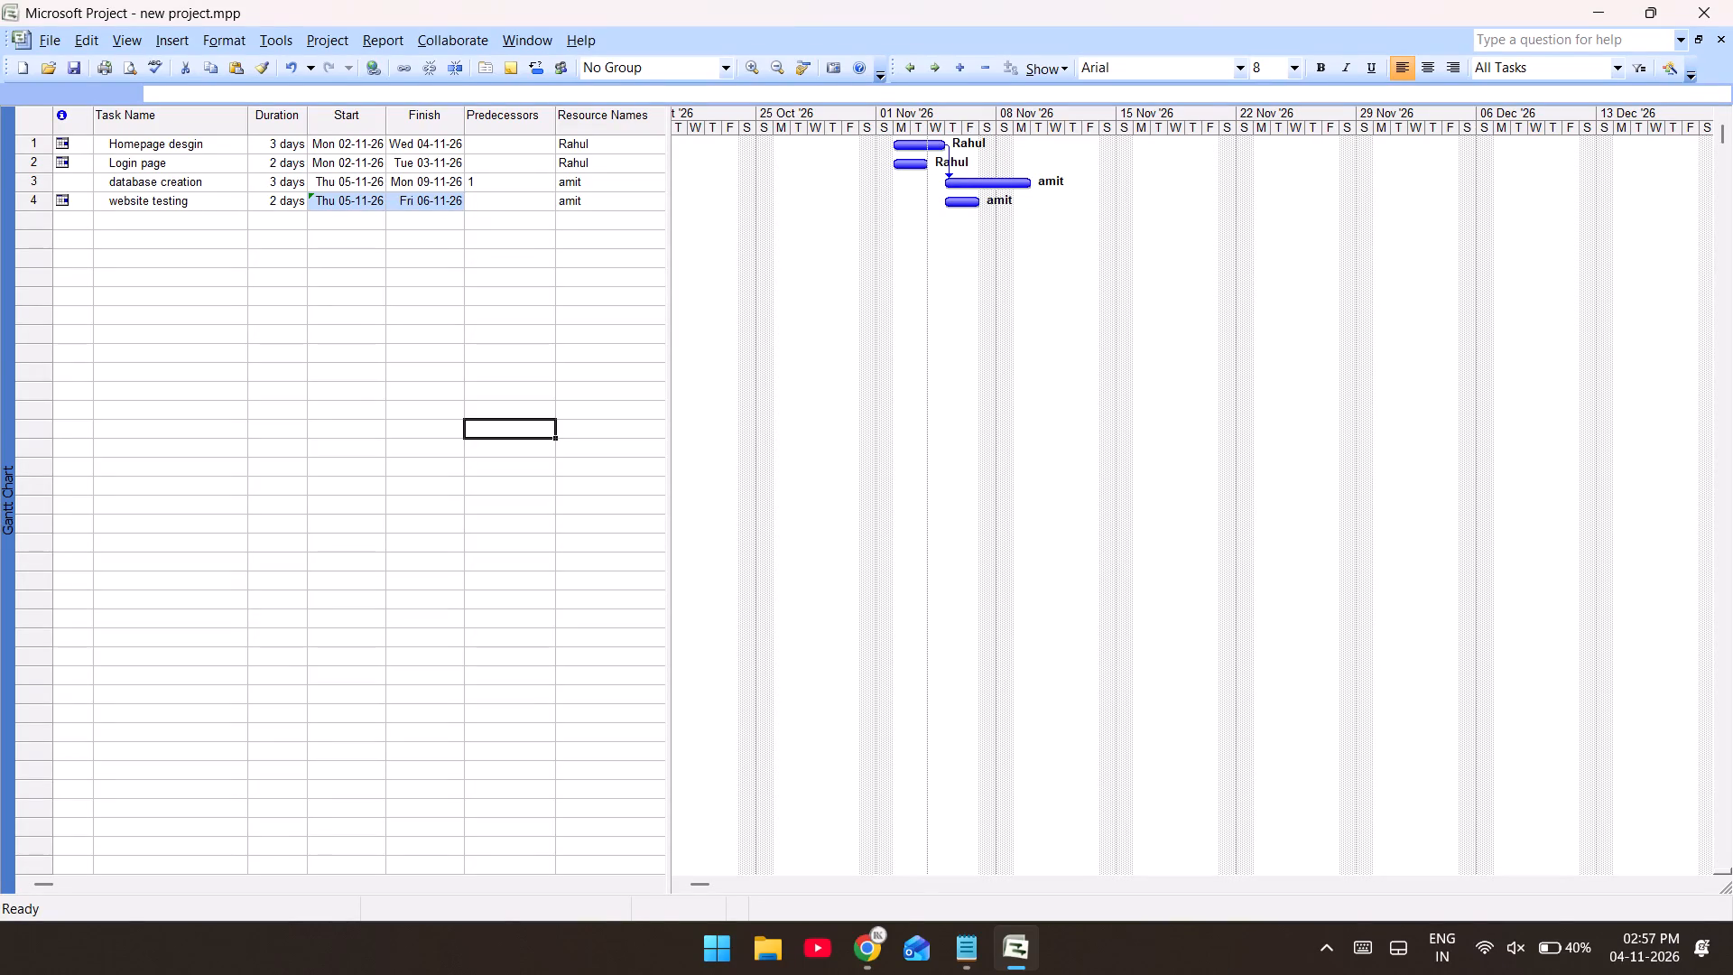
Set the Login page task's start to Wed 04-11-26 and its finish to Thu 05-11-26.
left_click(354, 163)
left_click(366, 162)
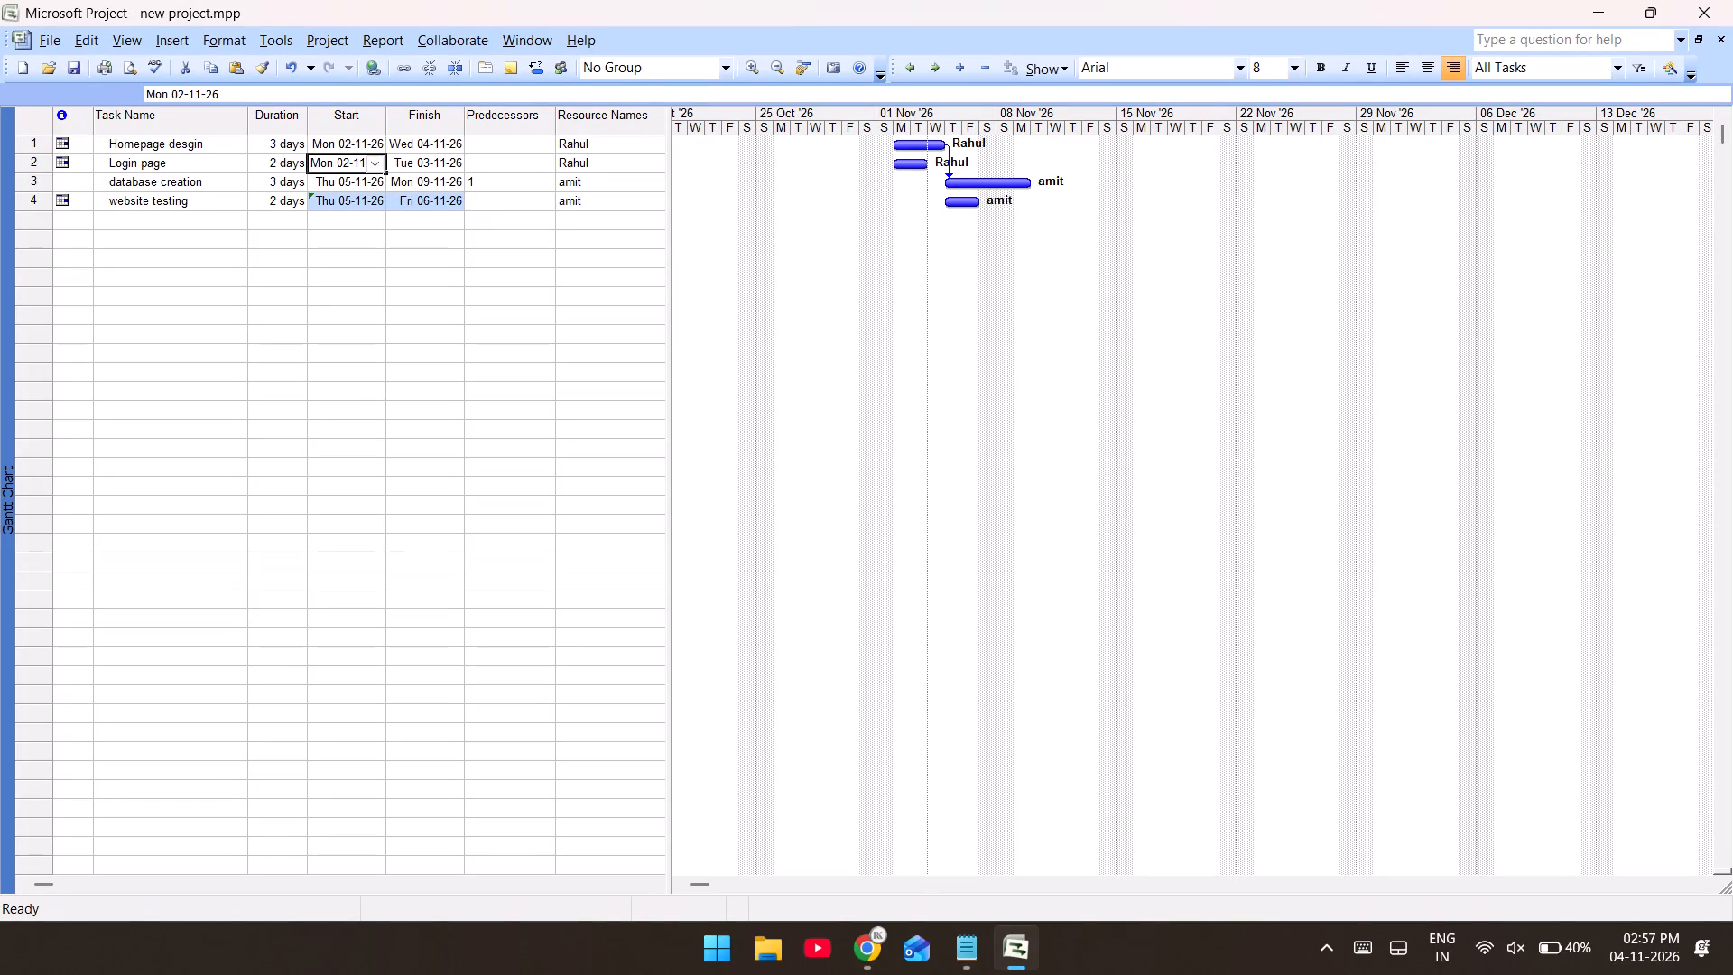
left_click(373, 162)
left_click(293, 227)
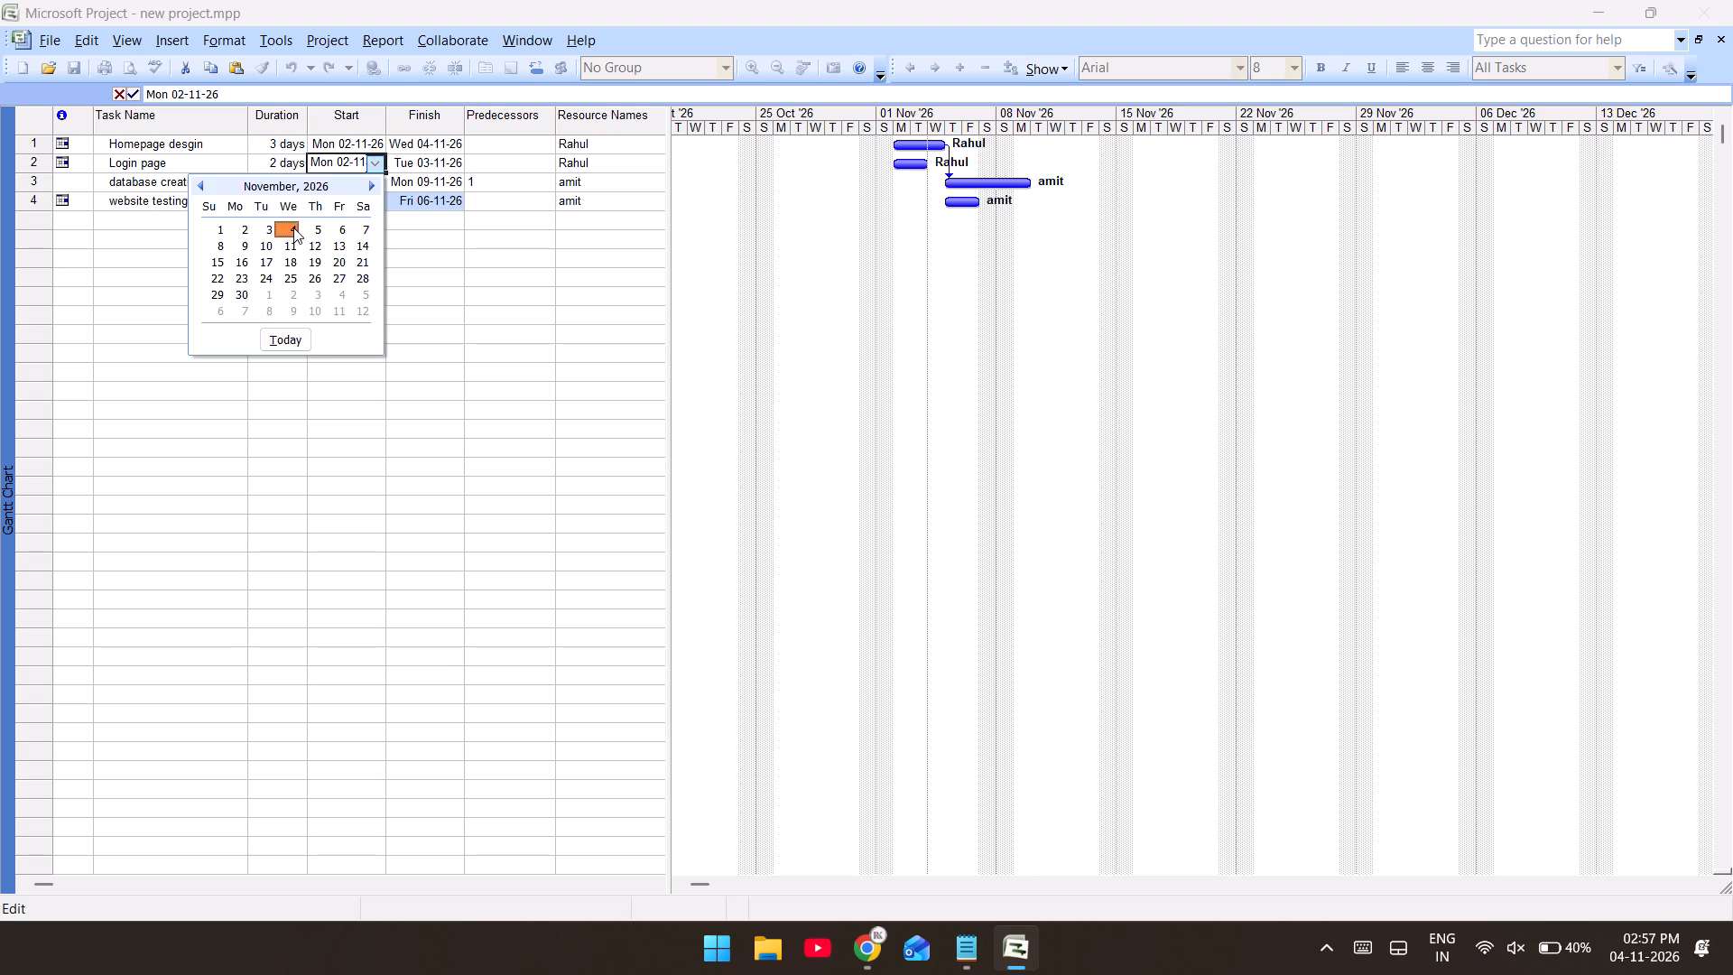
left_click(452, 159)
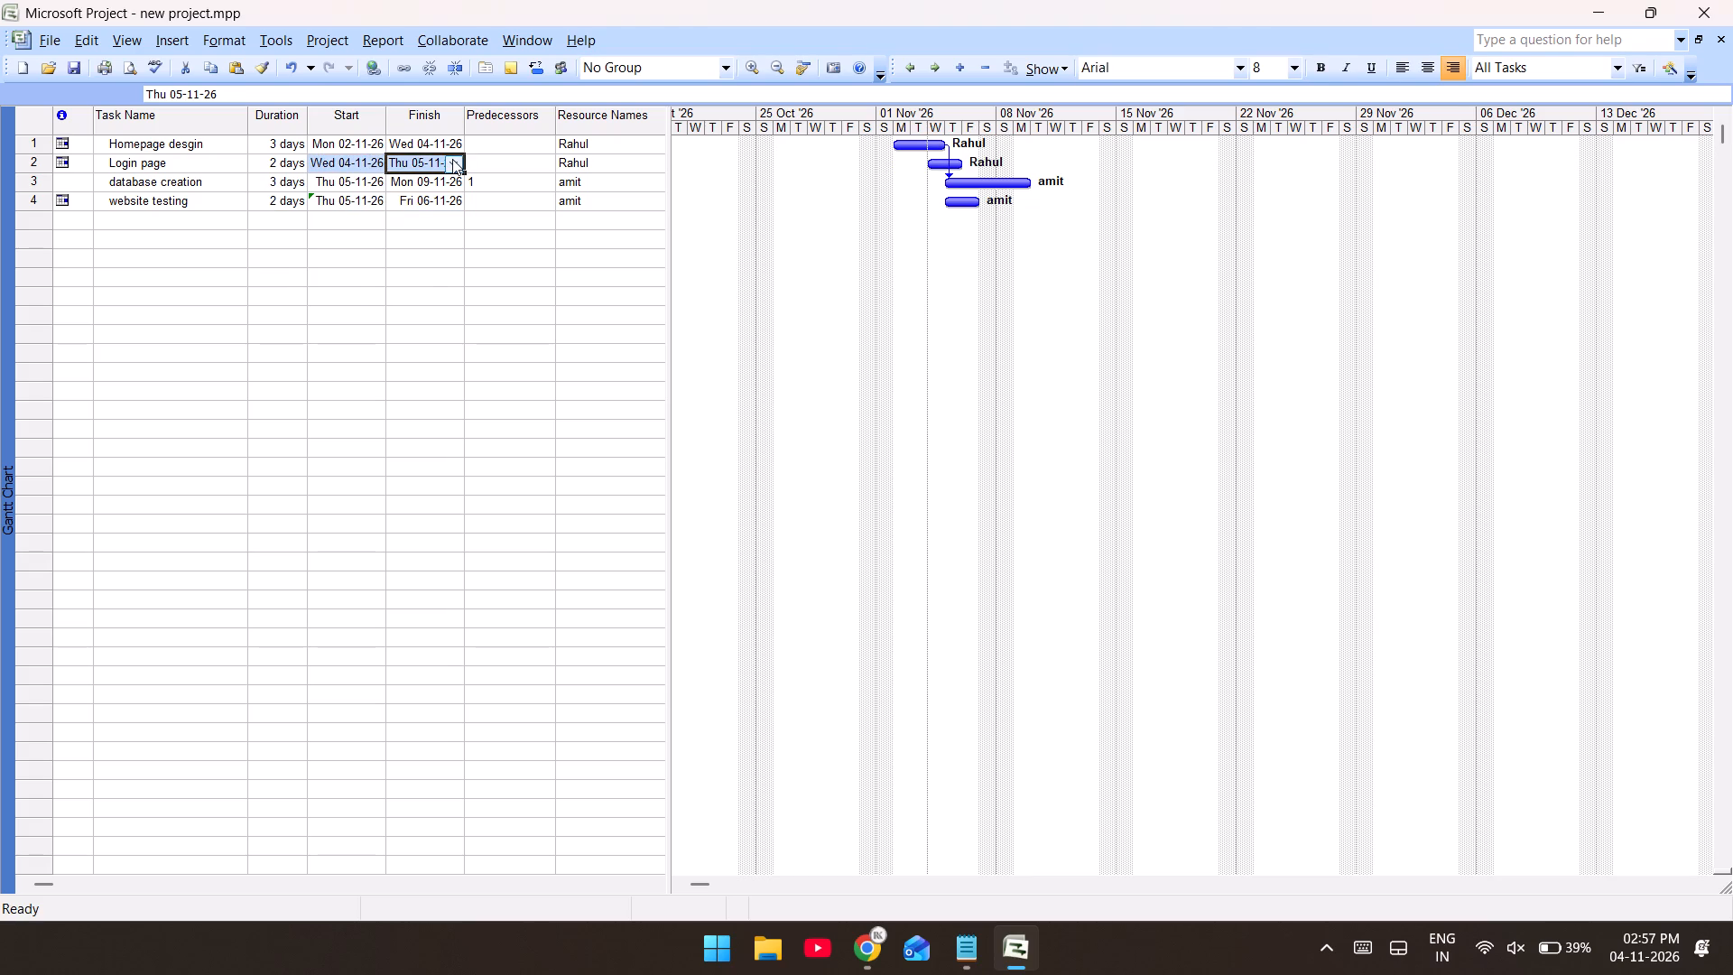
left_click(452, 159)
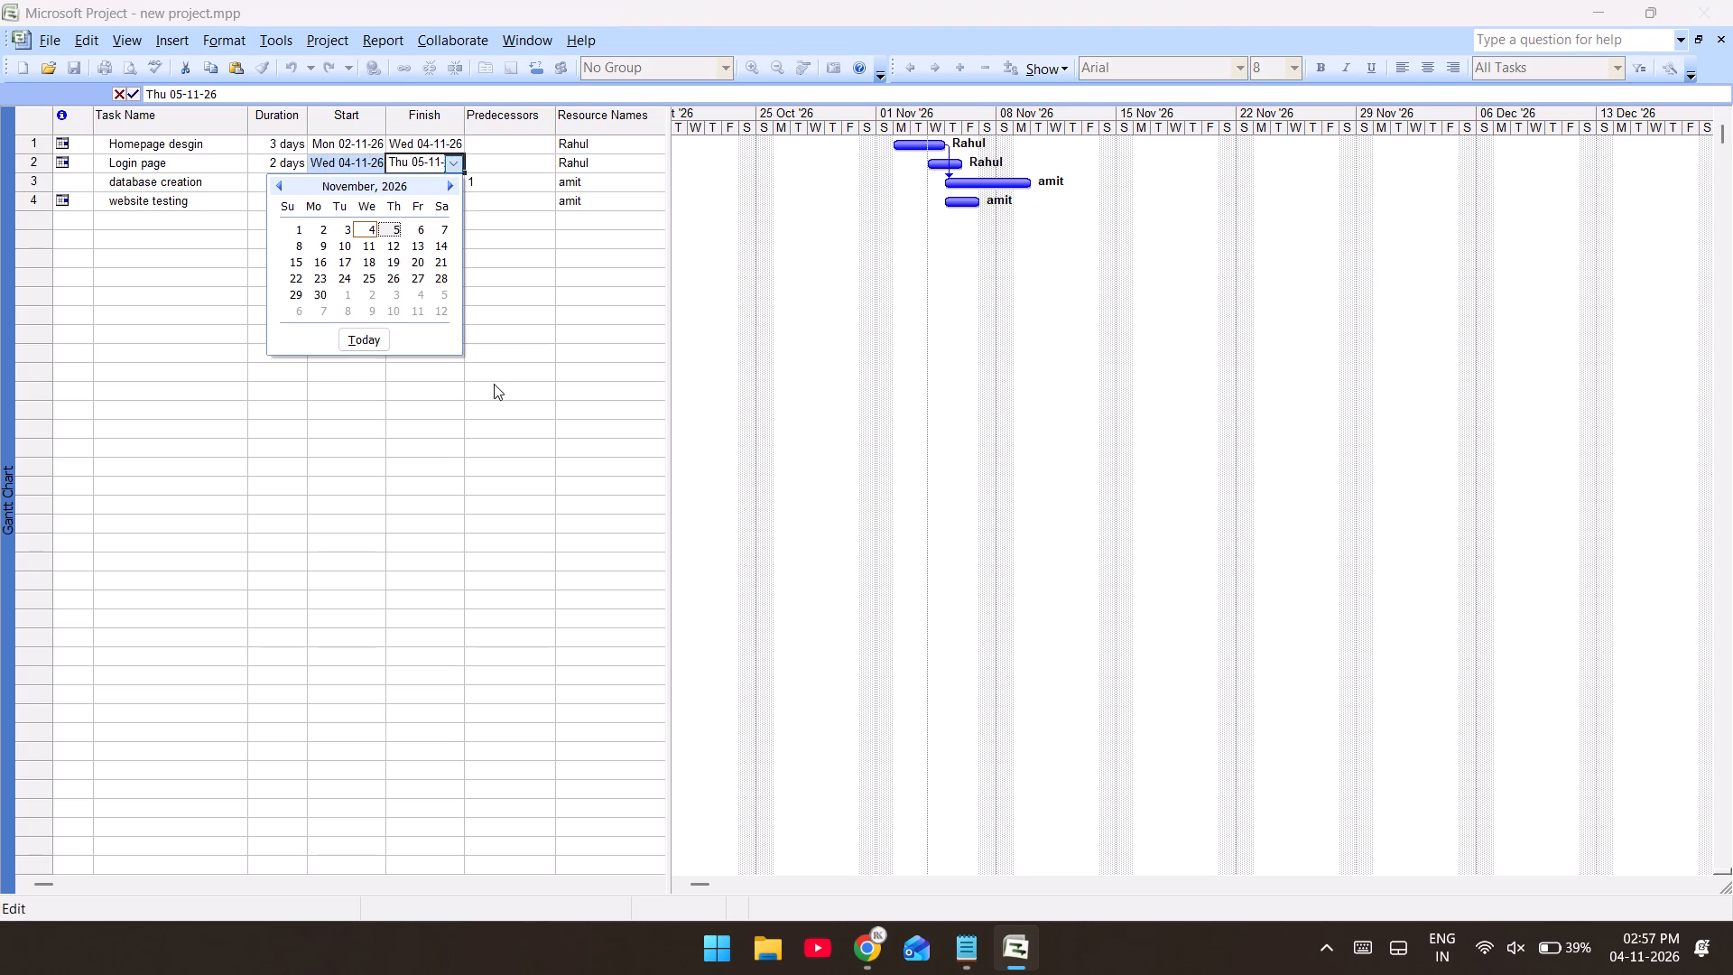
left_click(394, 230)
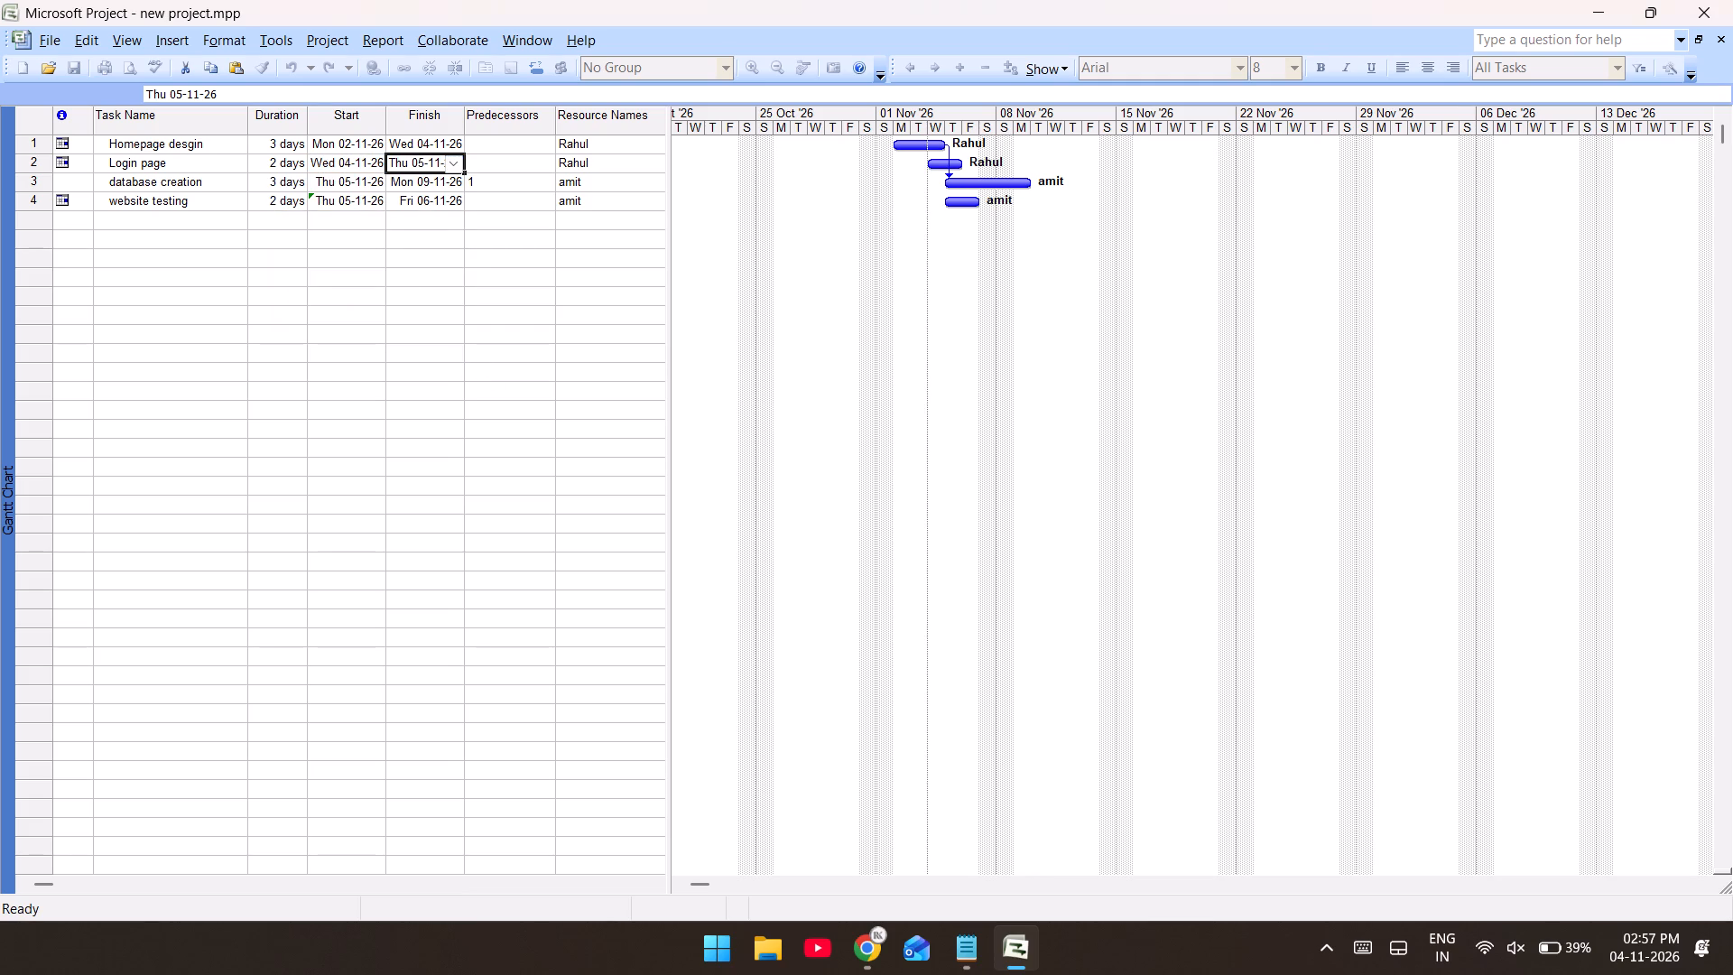
Set the Login page task's start to Thu 05-11-26 and its finish to Fri 06-11-26.
left_click(375, 167)
left_click_drag(375, 156, 310, 225)
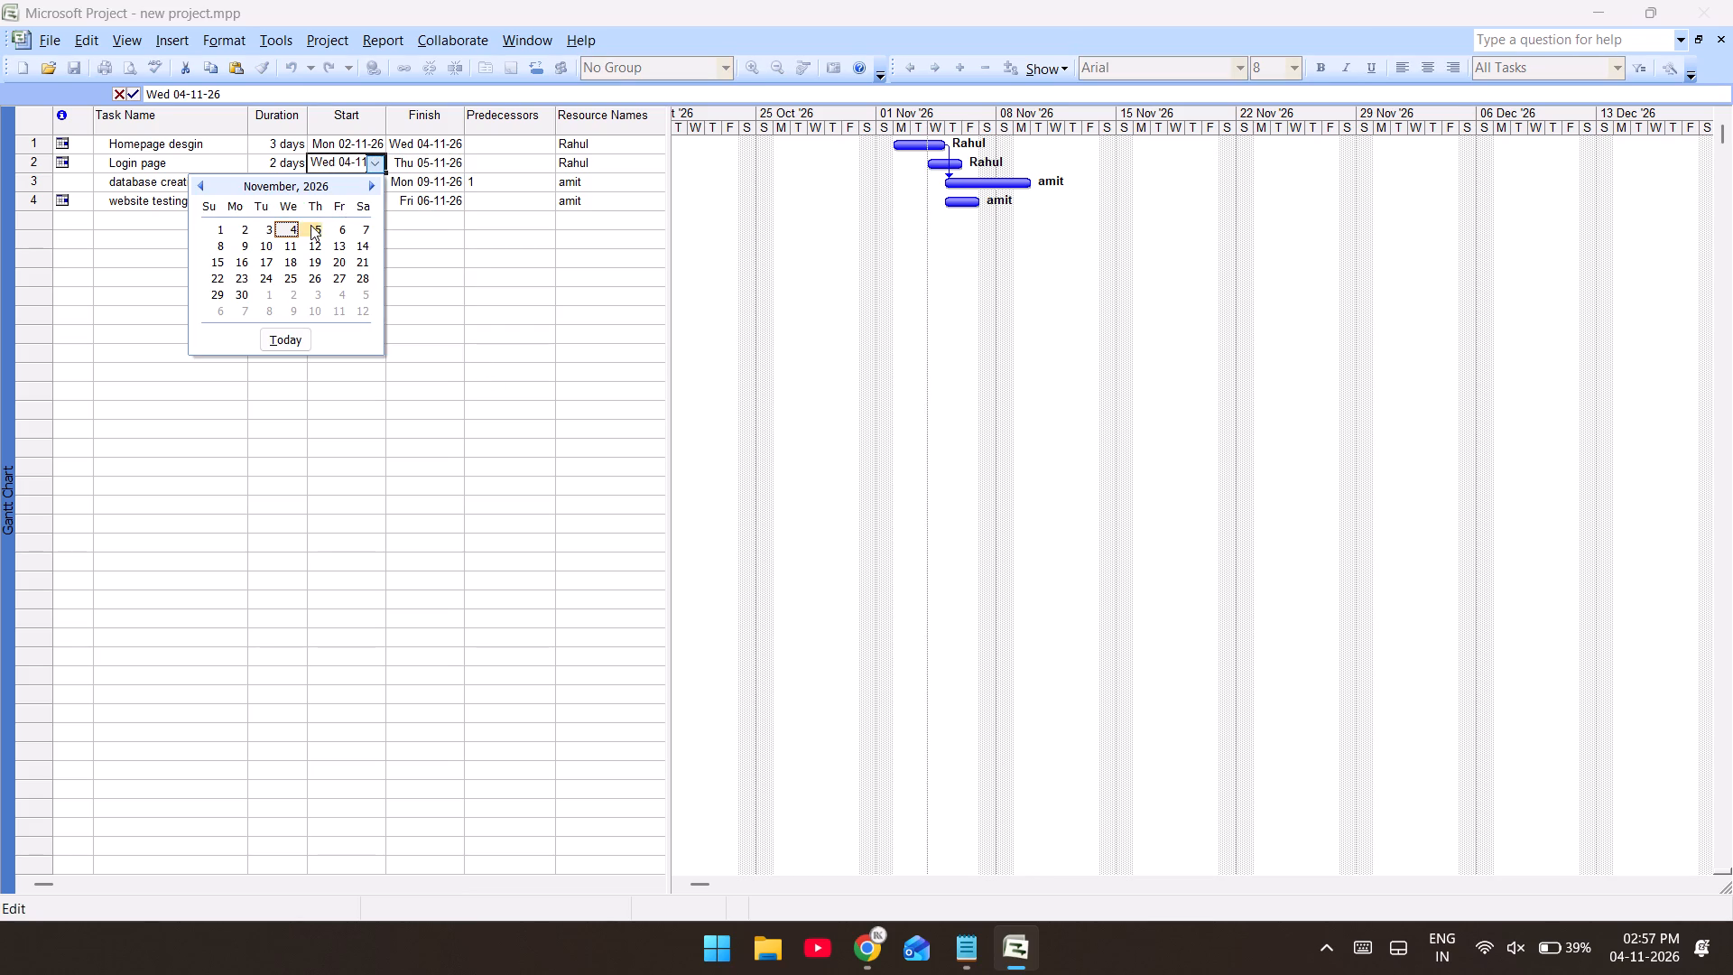
left_click_drag(310, 225, 307, 226)
left_click(307, 226)
left_click_drag(440, 161, 453, 162)
left_click(453, 162)
left_click(412, 226)
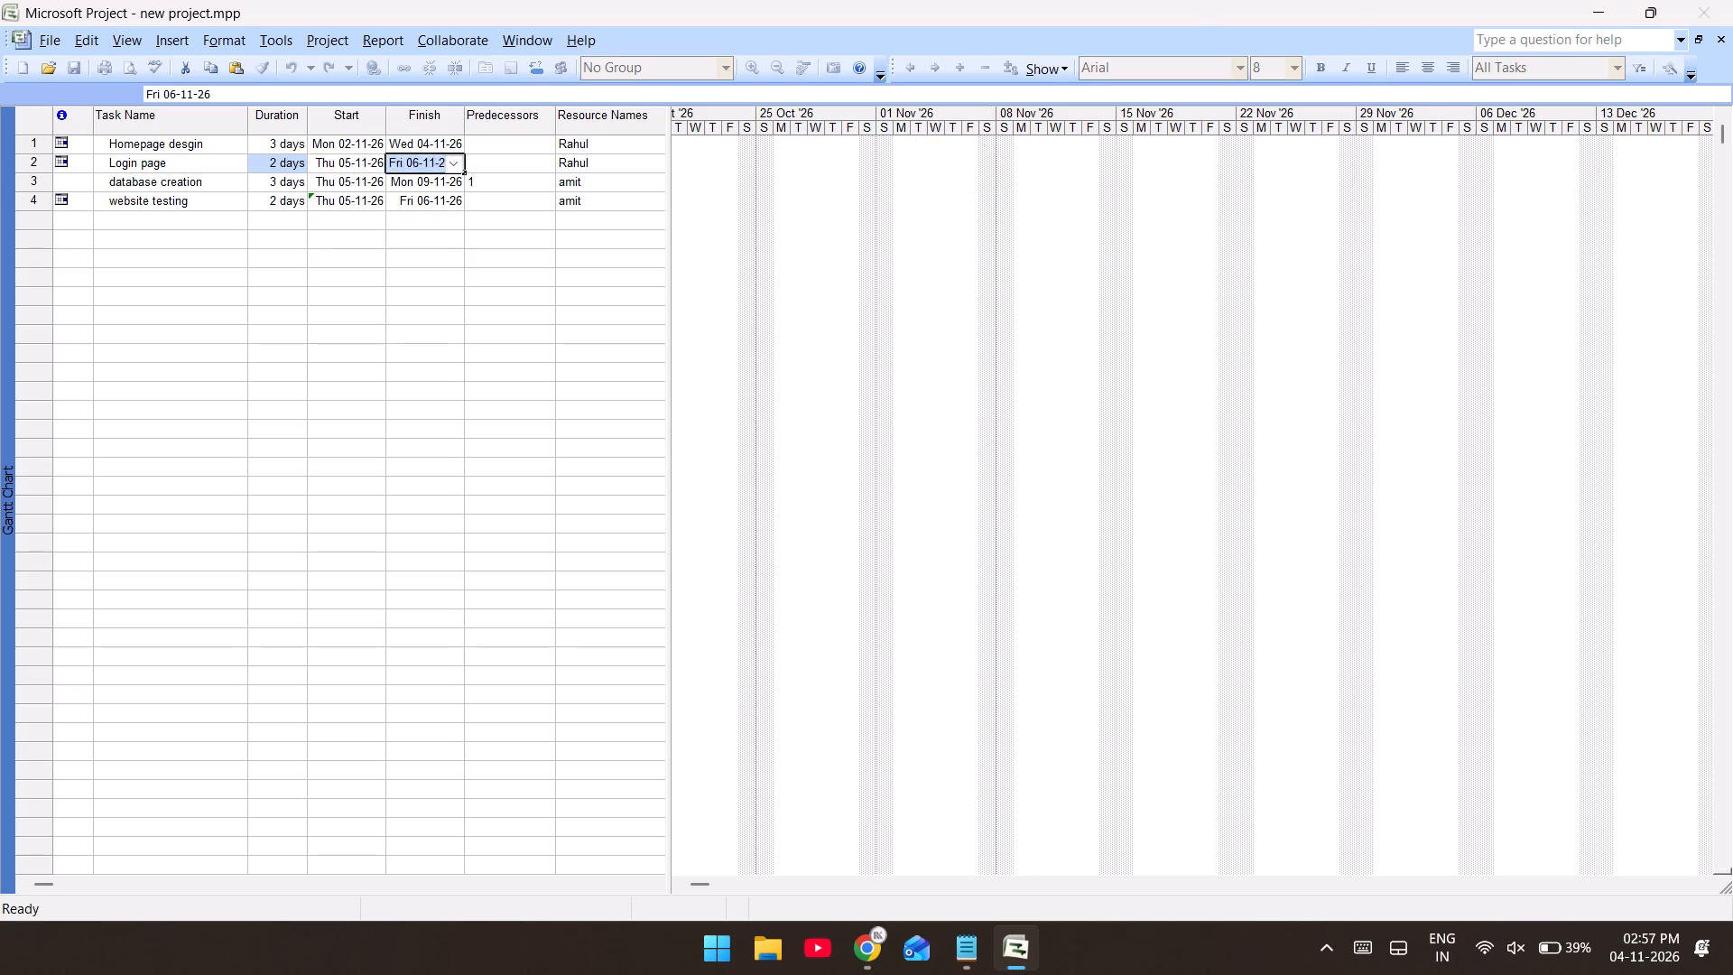
left_click(470, 243)
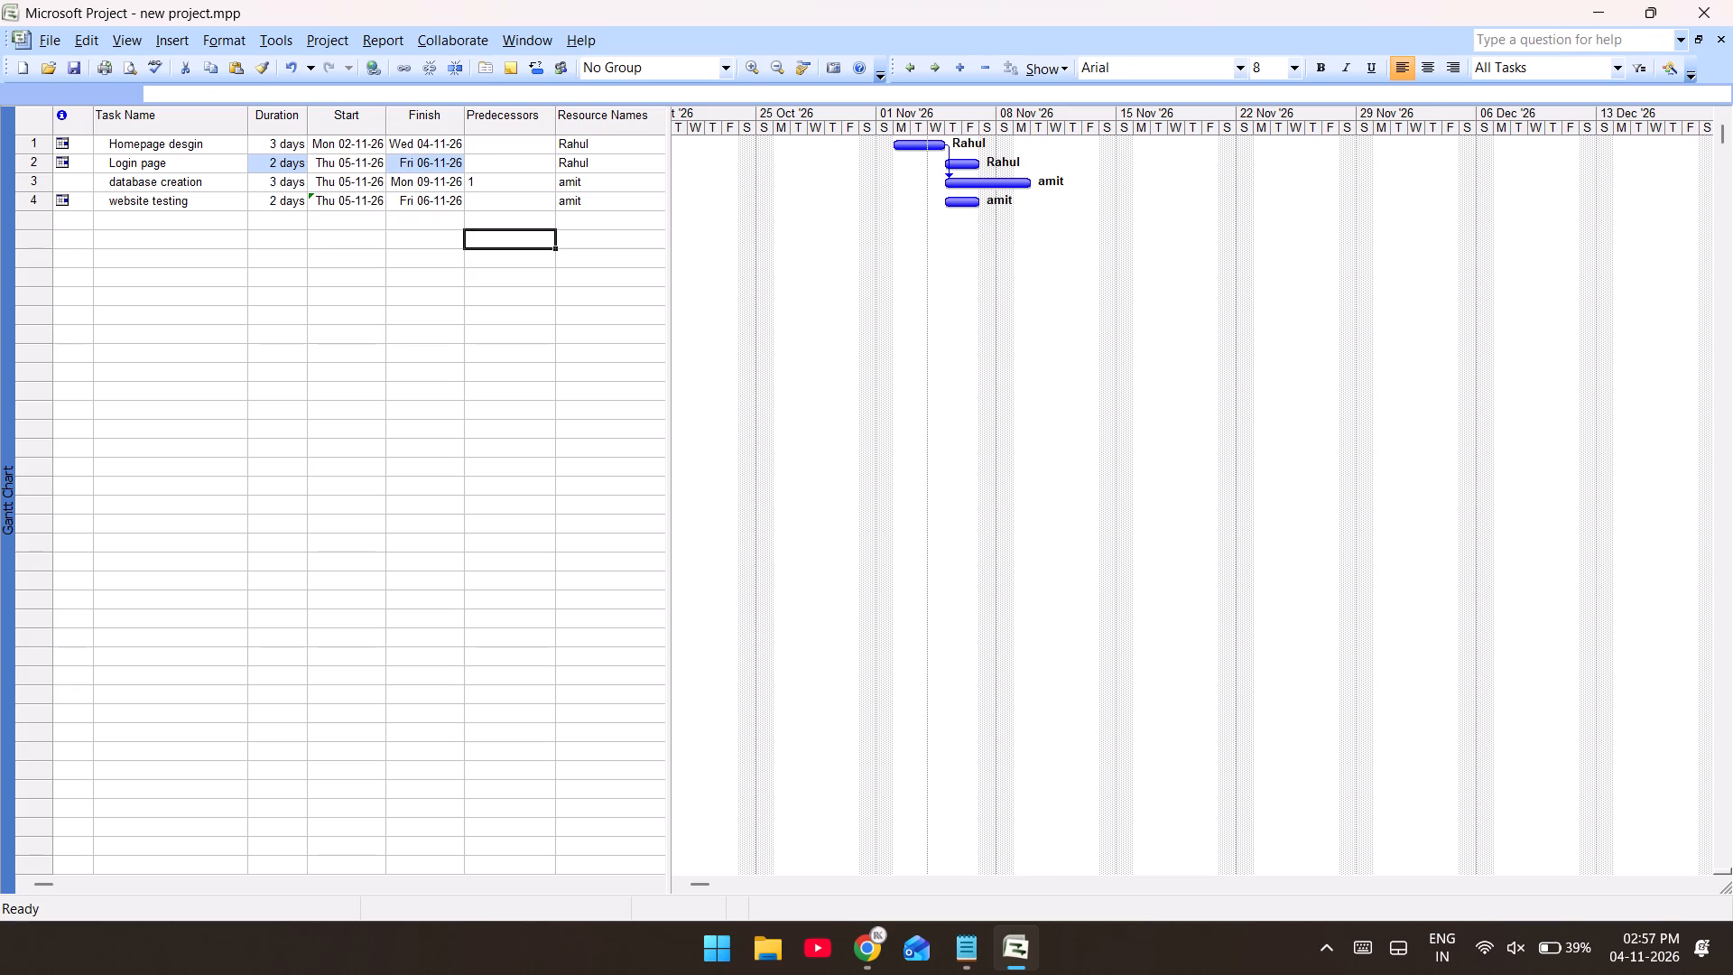
Set the database creation task's start to Mon 02-11-26, keeping its existing link and turning off further link conflict prompts.
left_click(373, 178)
left_click(378, 182)
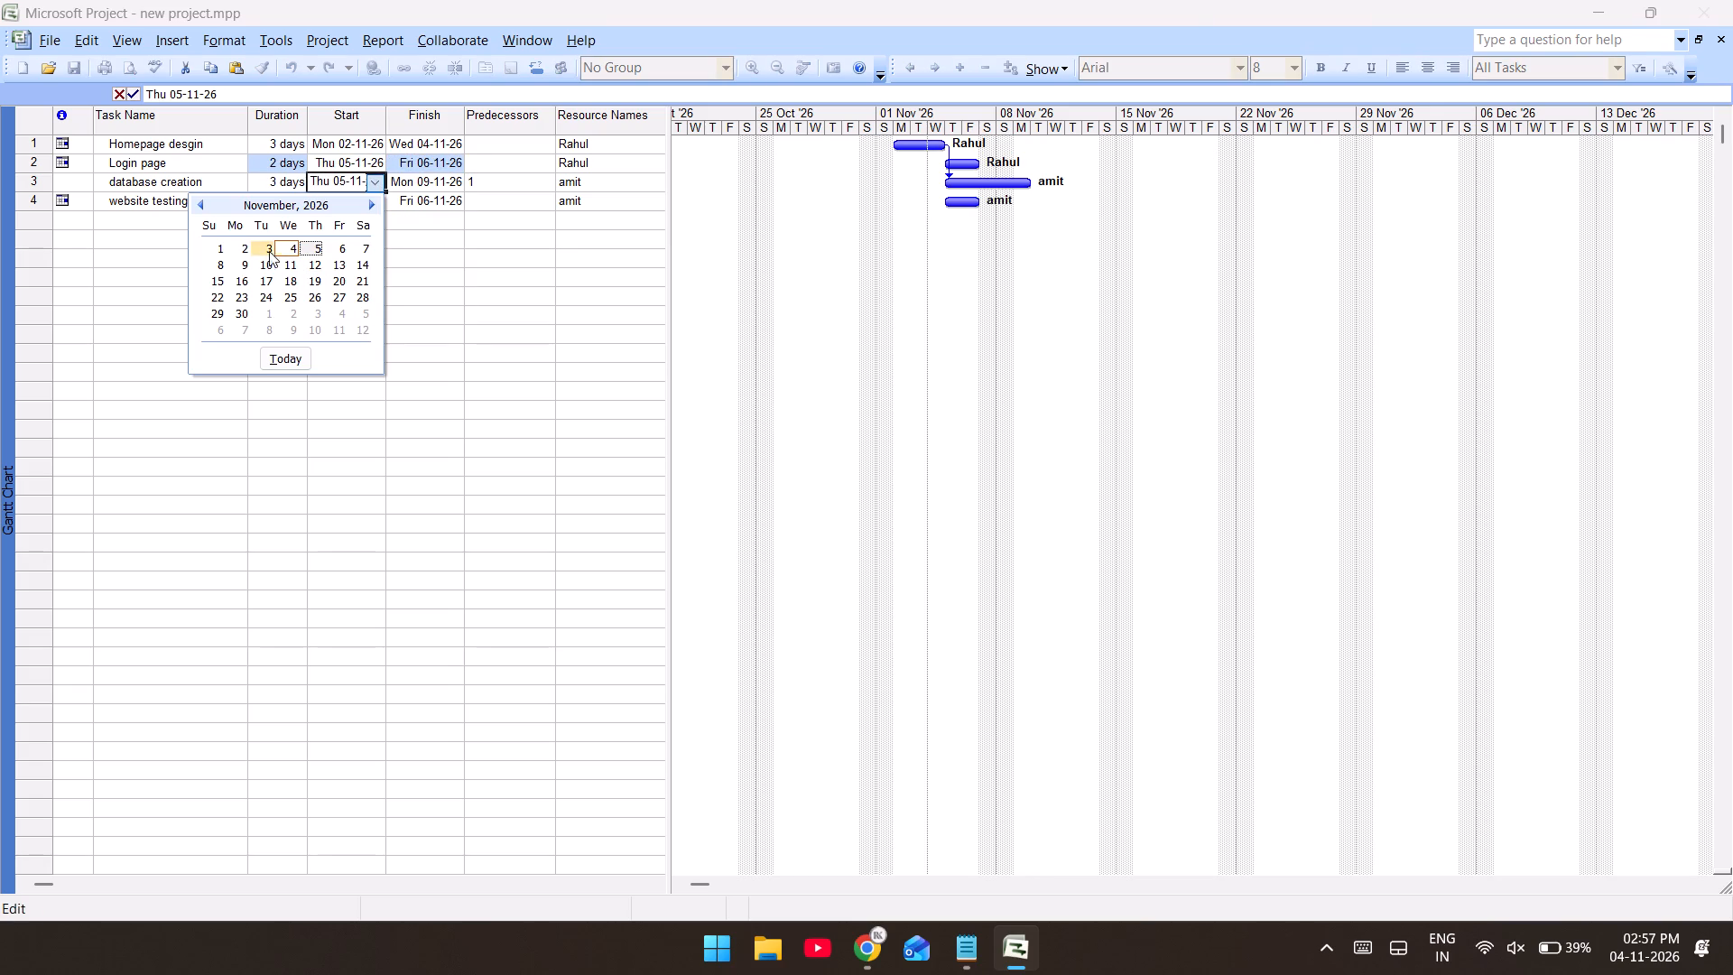
left_click(246, 248)
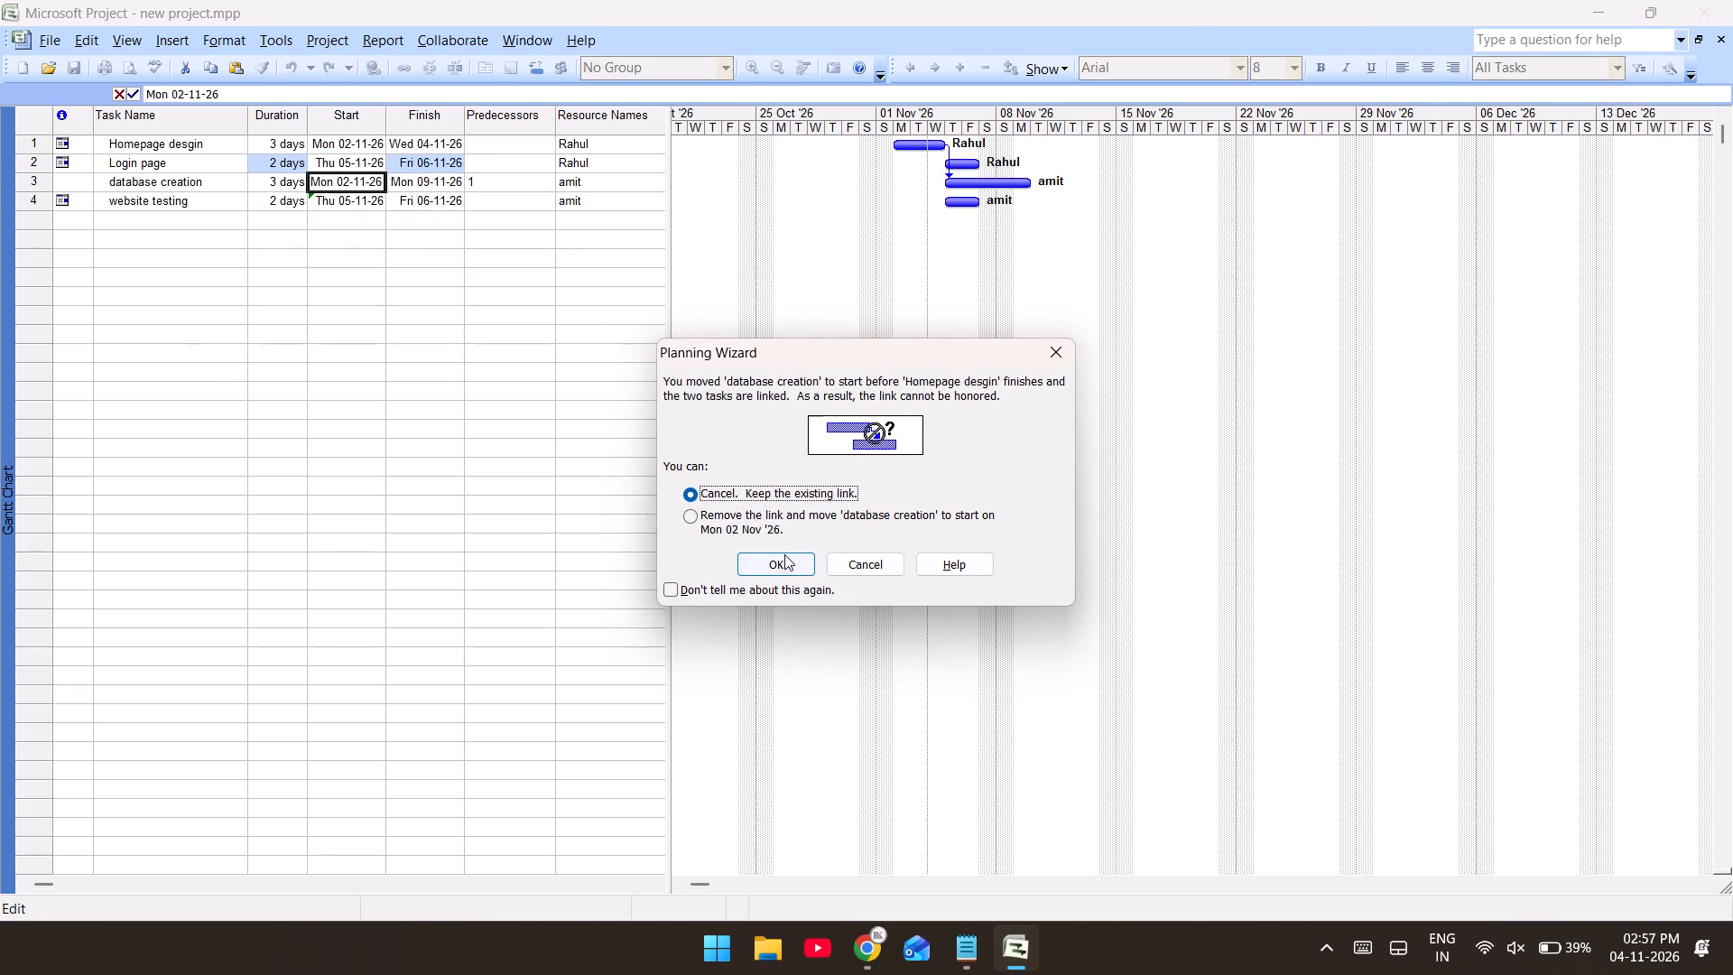
left_click(666, 598)
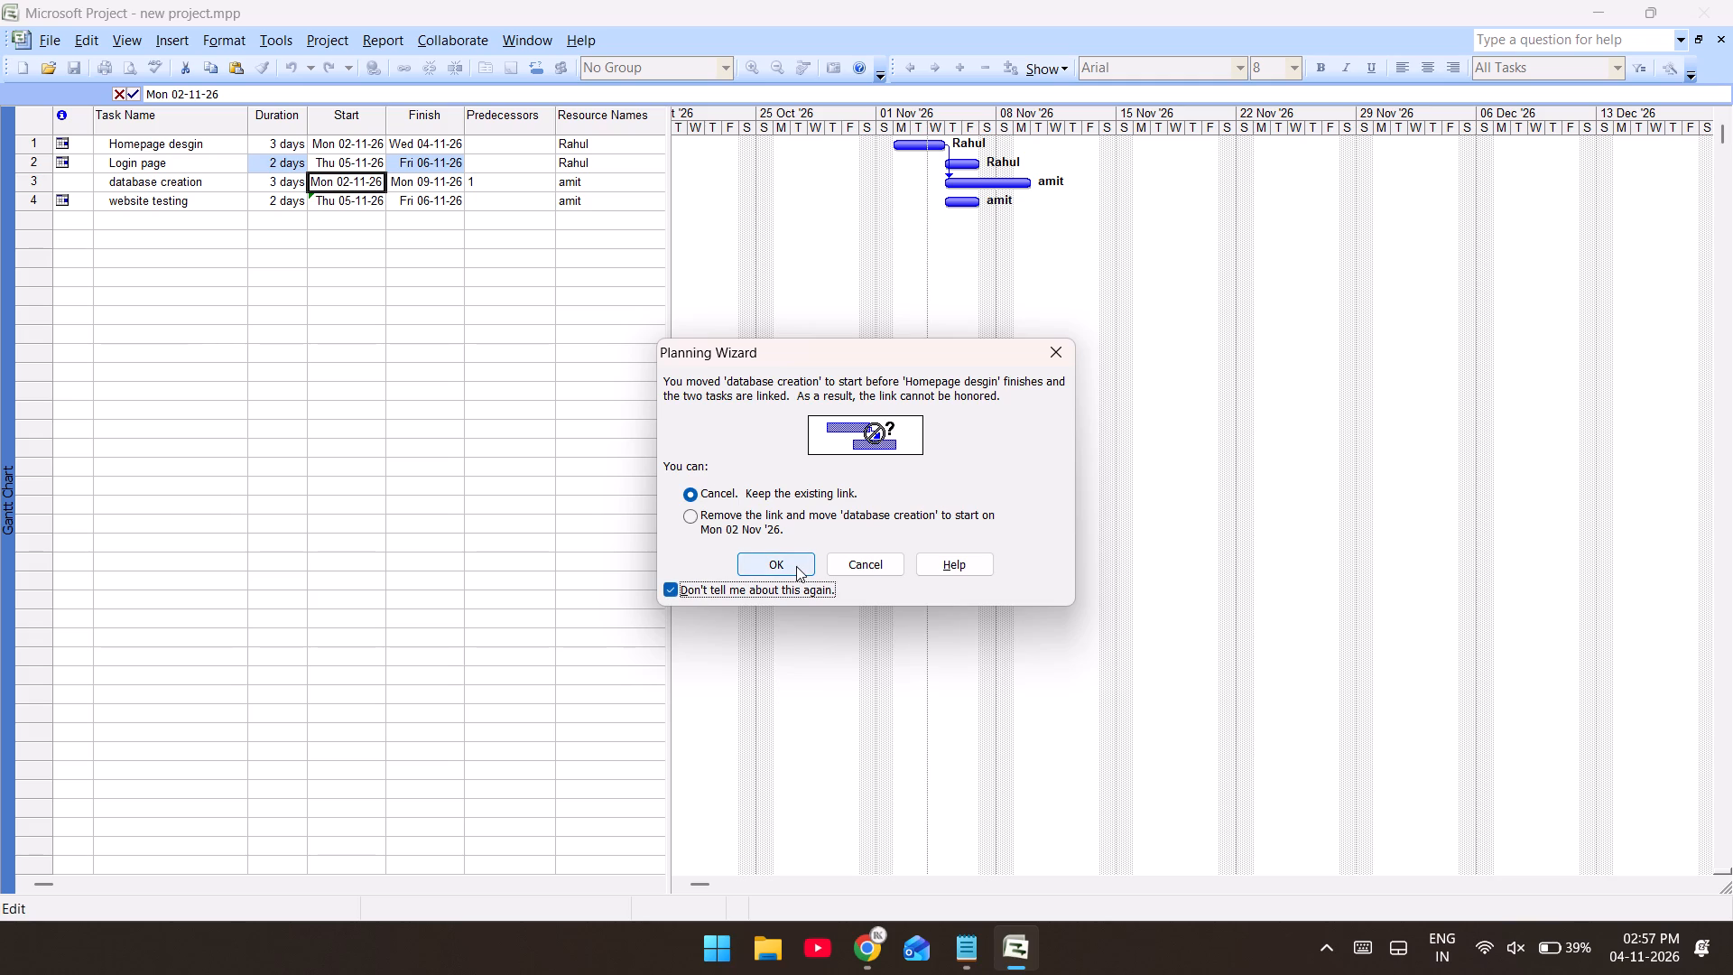
left_click(796, 566)
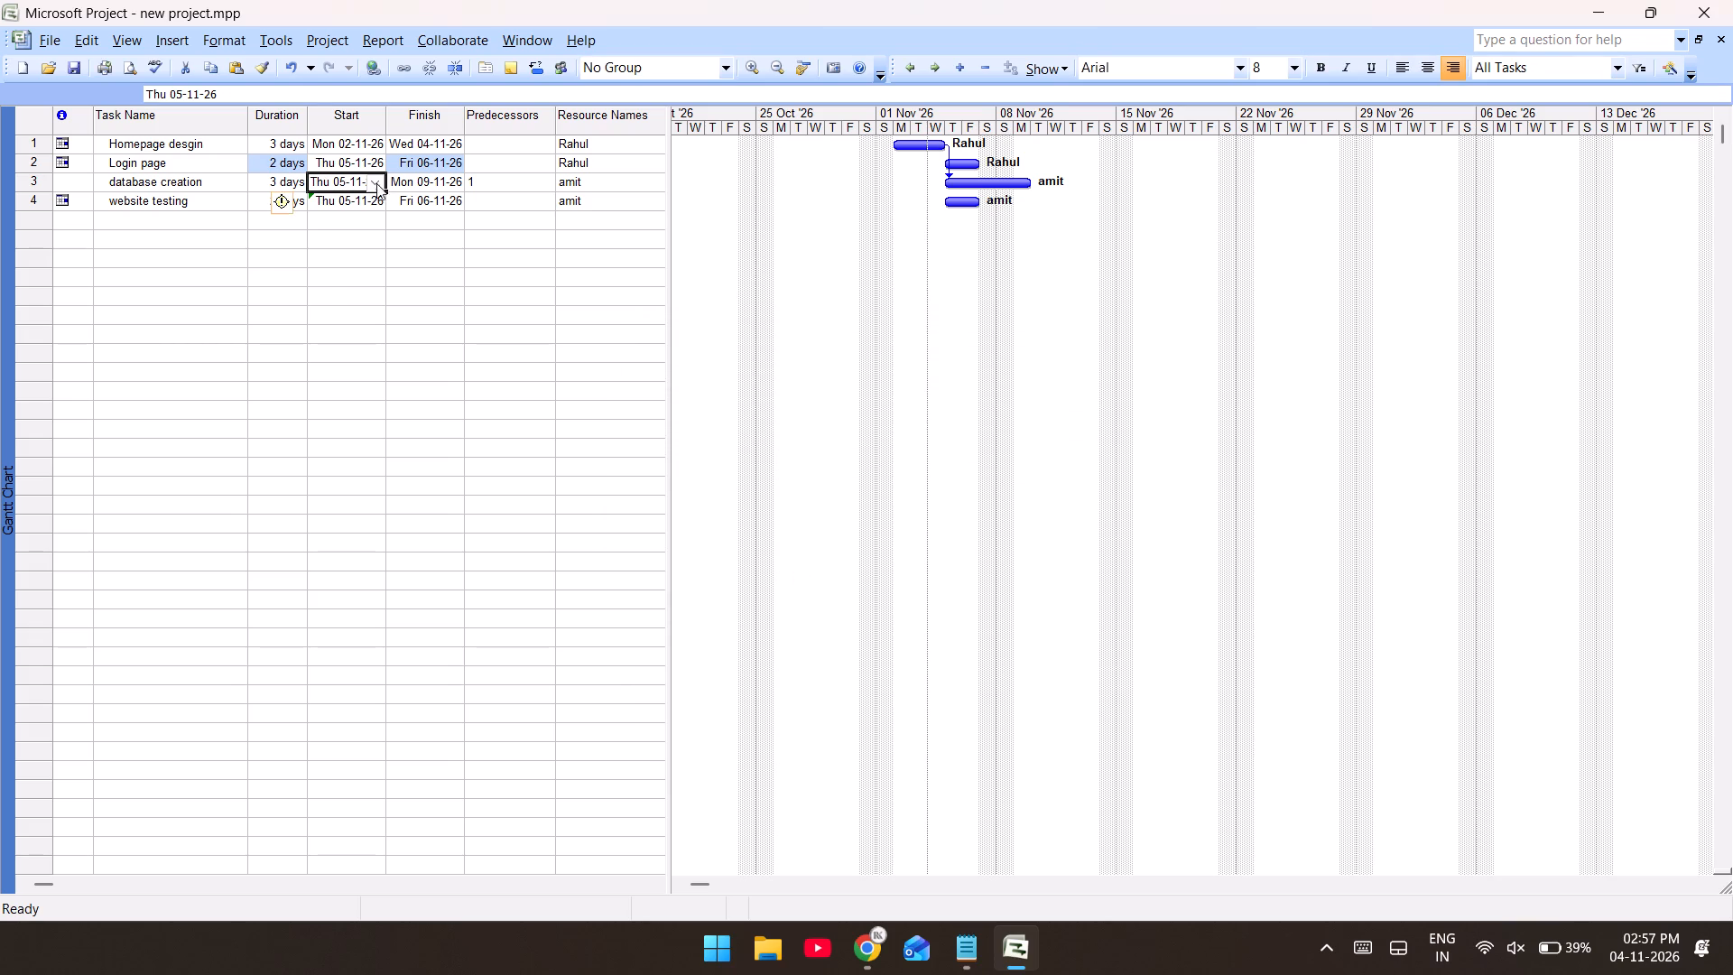
left_click(375, 178)
left_click(248, 245)
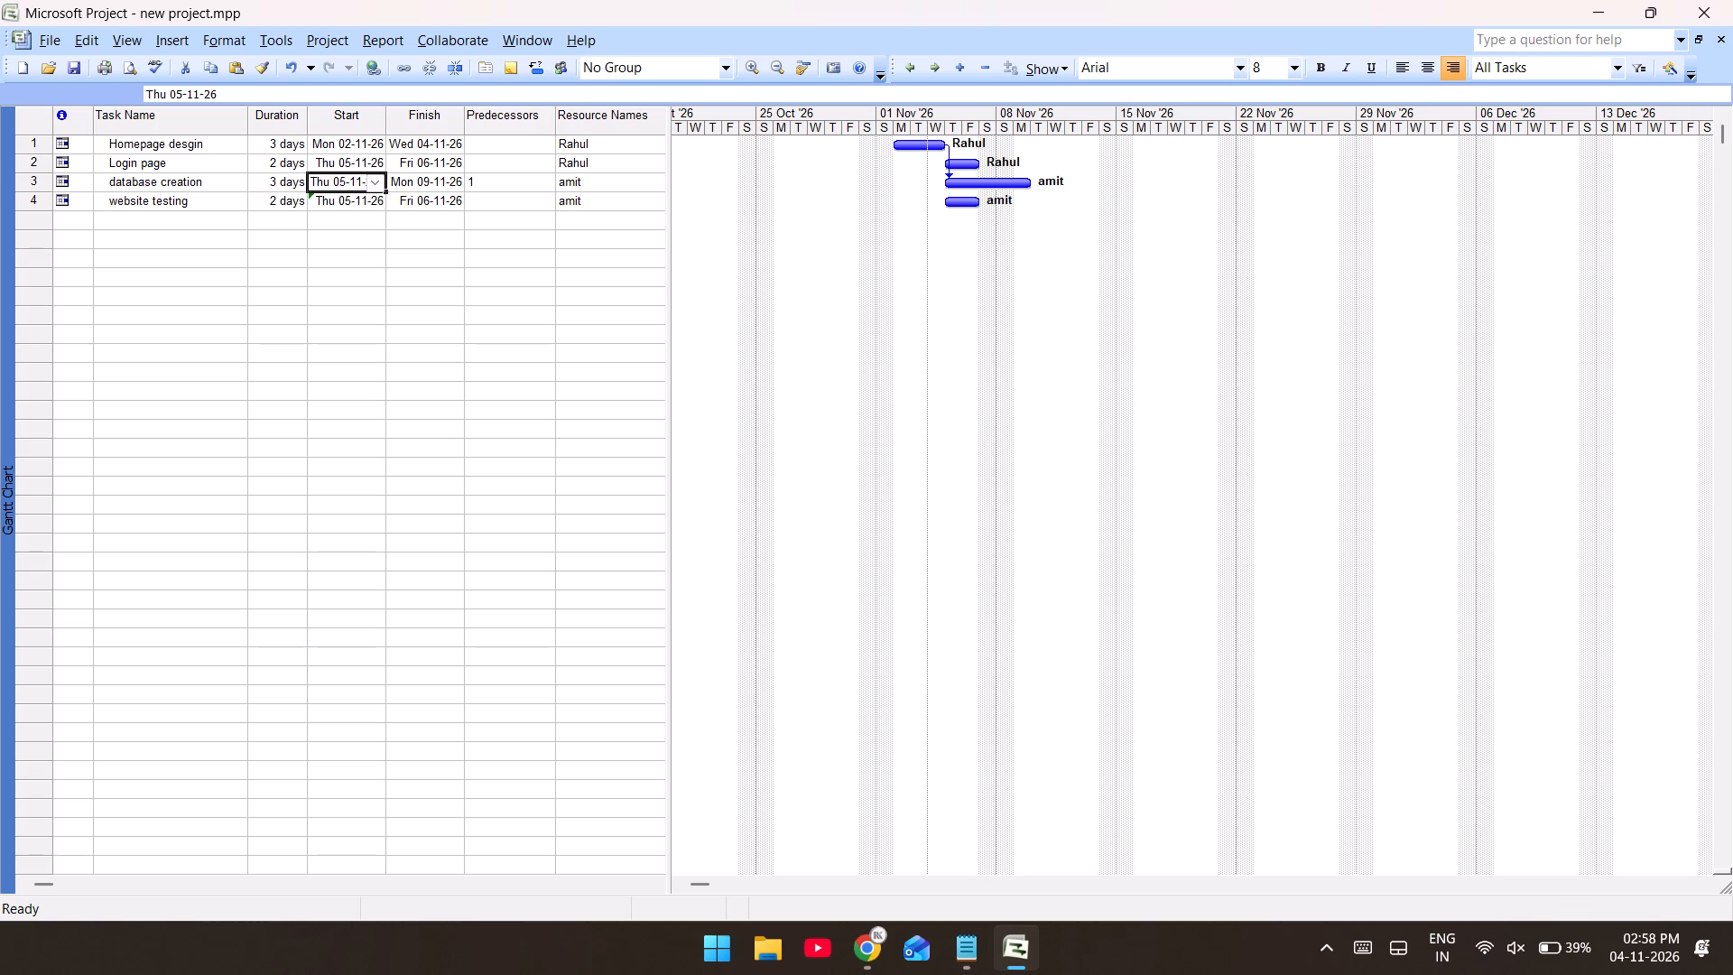
Remove the database creation task's predecessor, accepting a start before the project start date.
left_click(503, 176)
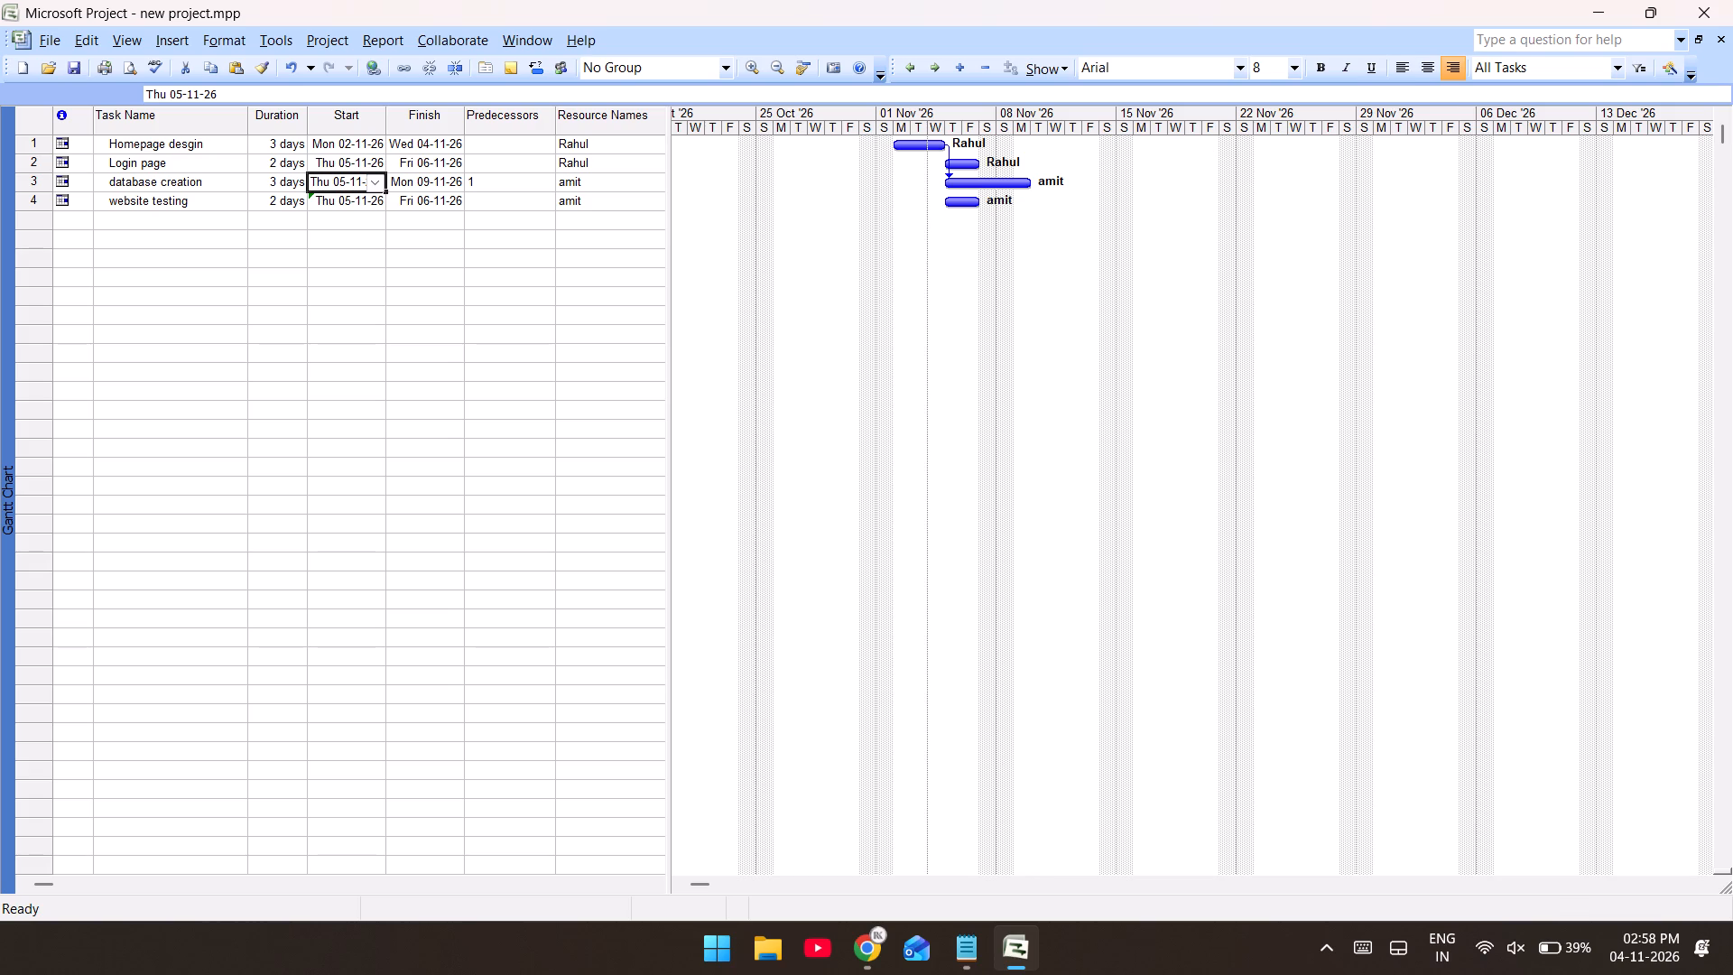
left_click(498, 178)
key("BackSpace")
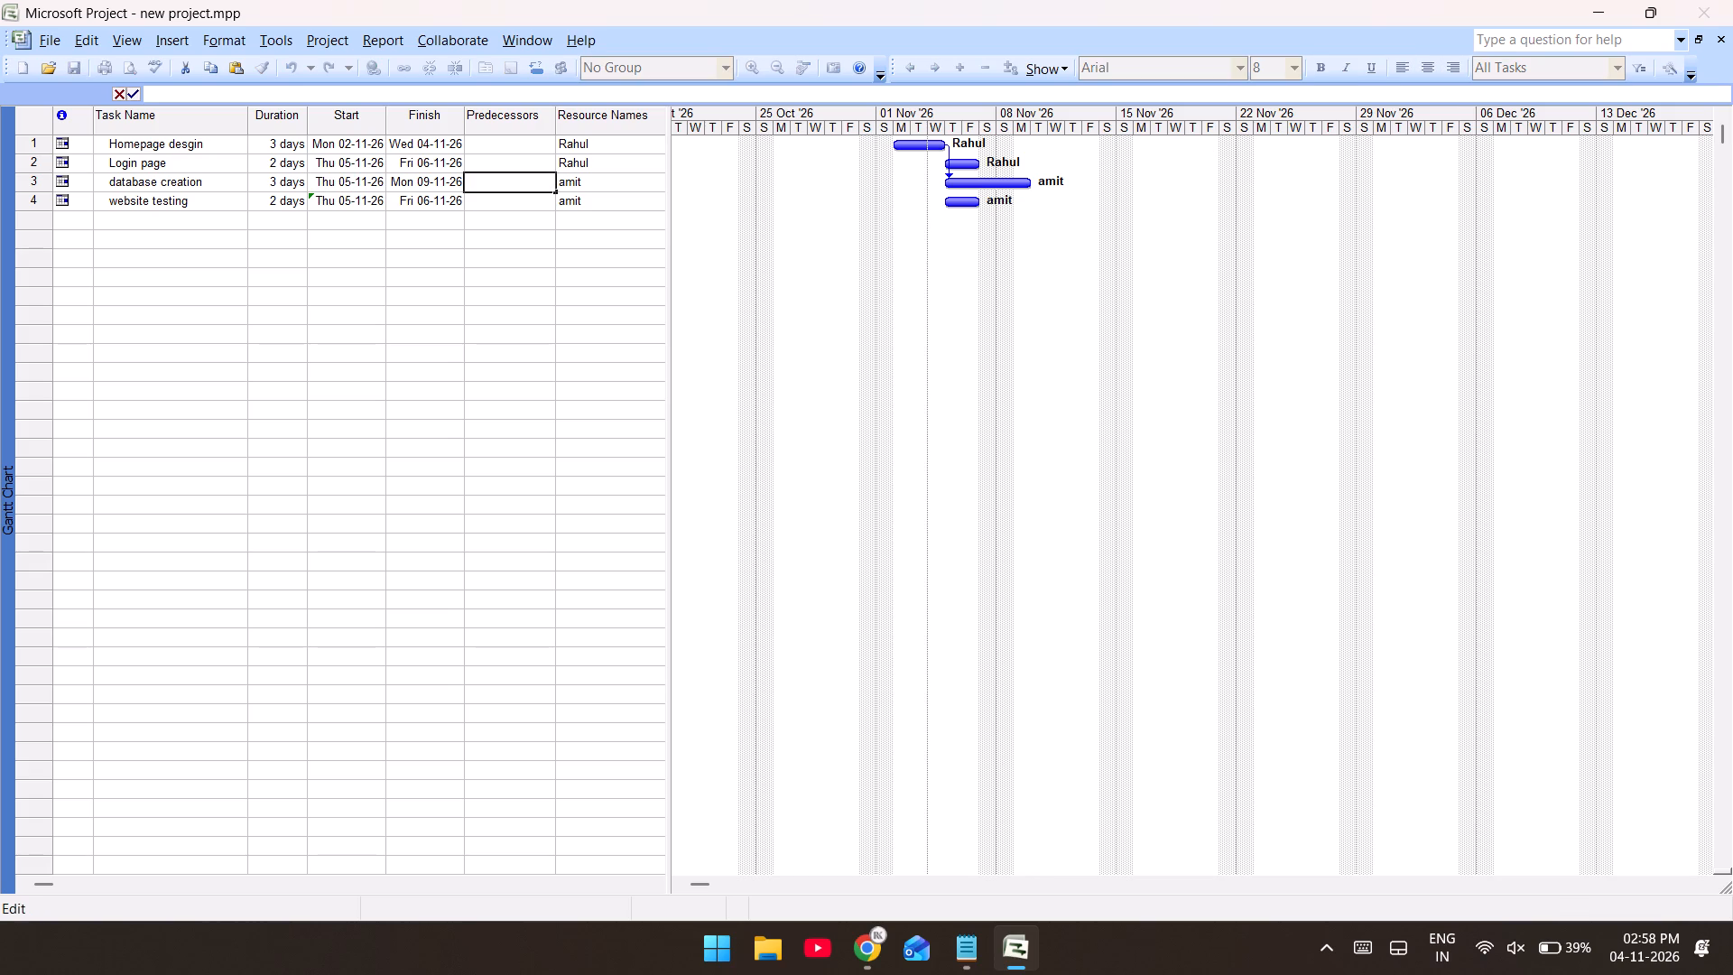
left_click(462, 254)
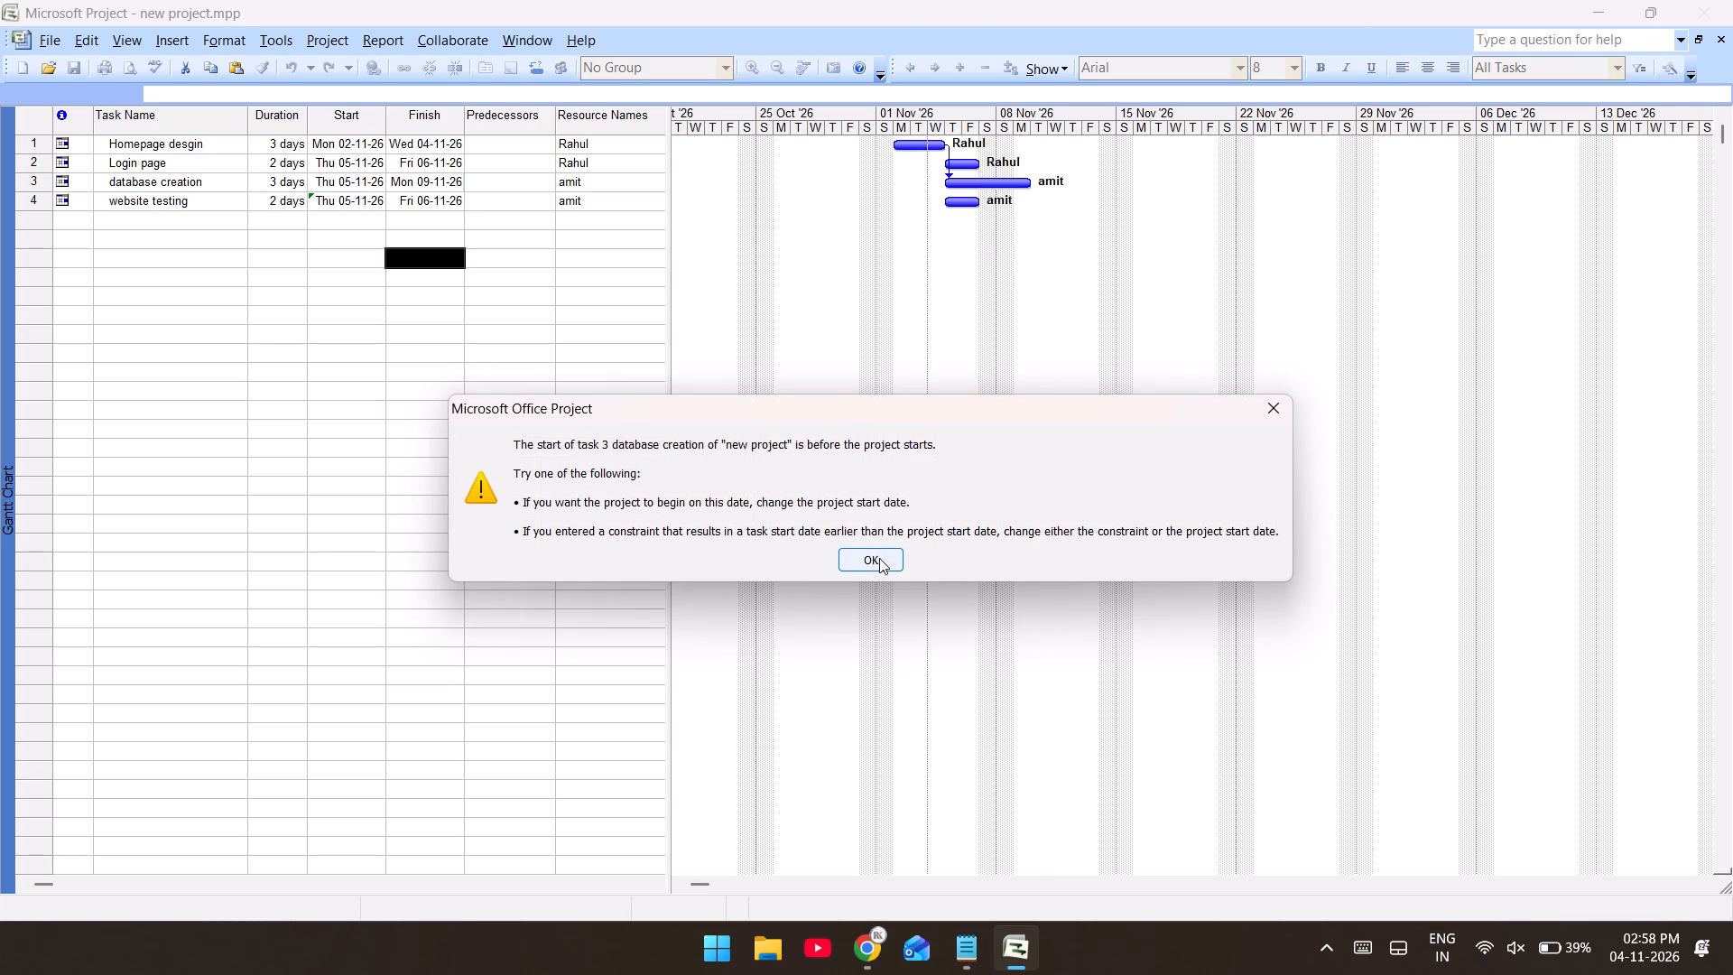
left_click(879, 558)
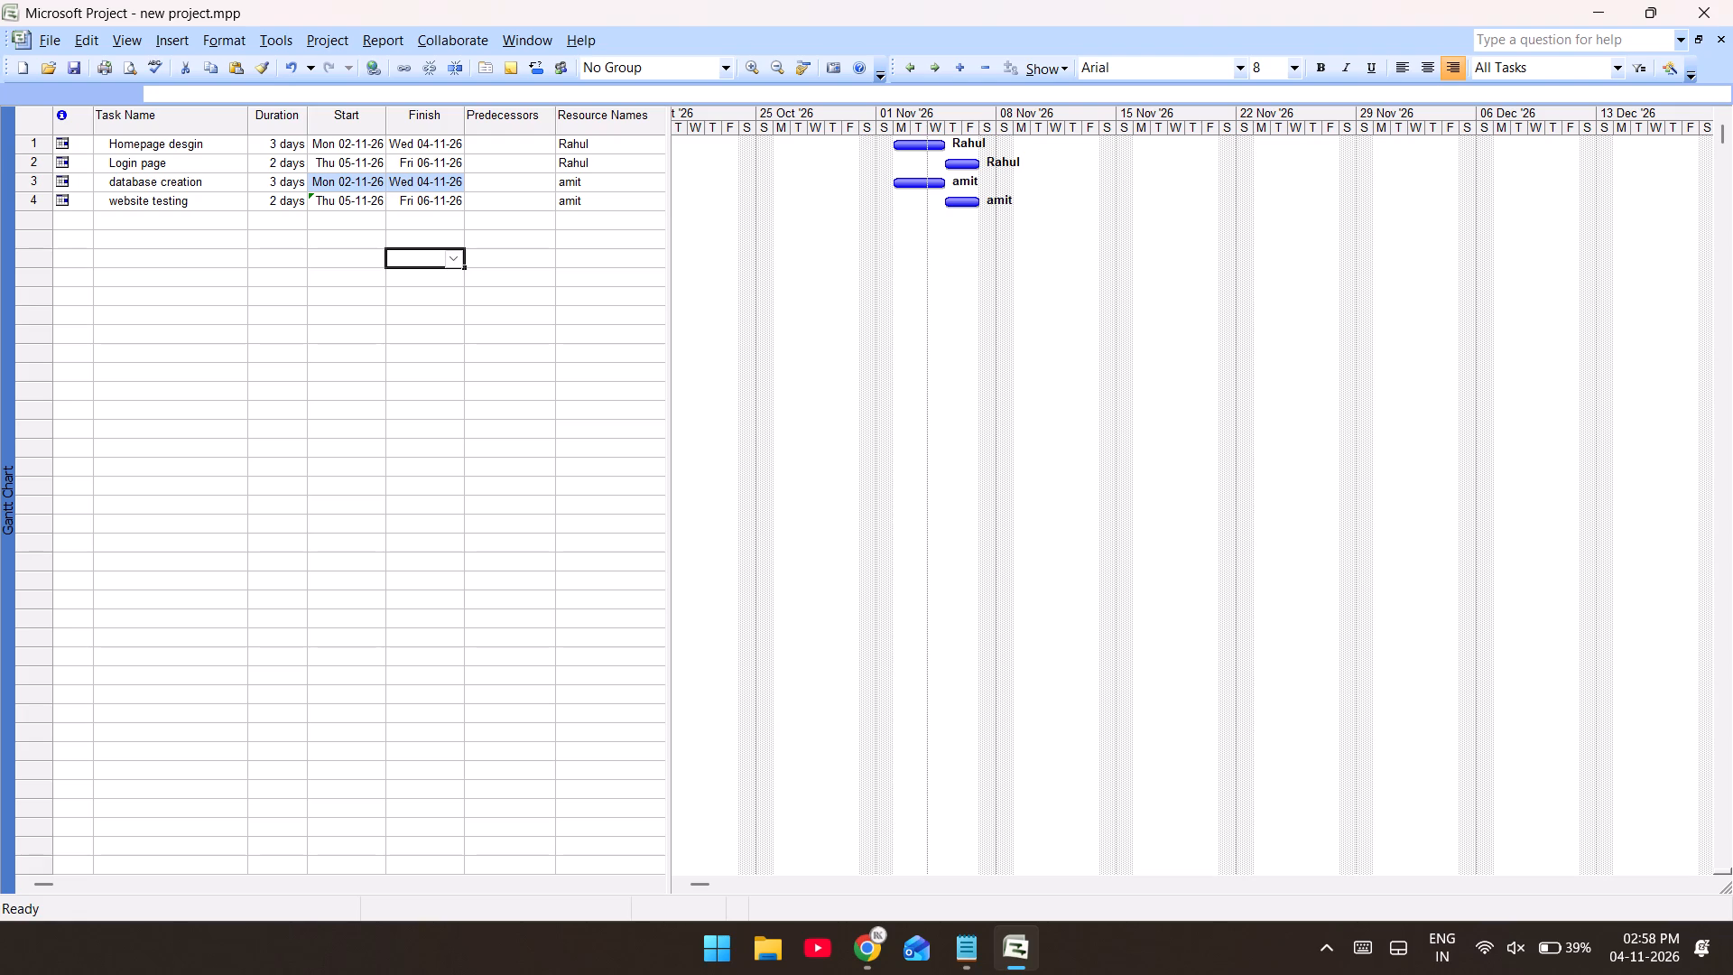
Check the resources and their rates in the Resource Sheet, and return to the Gantt Chart view.
left_click(108, 36)
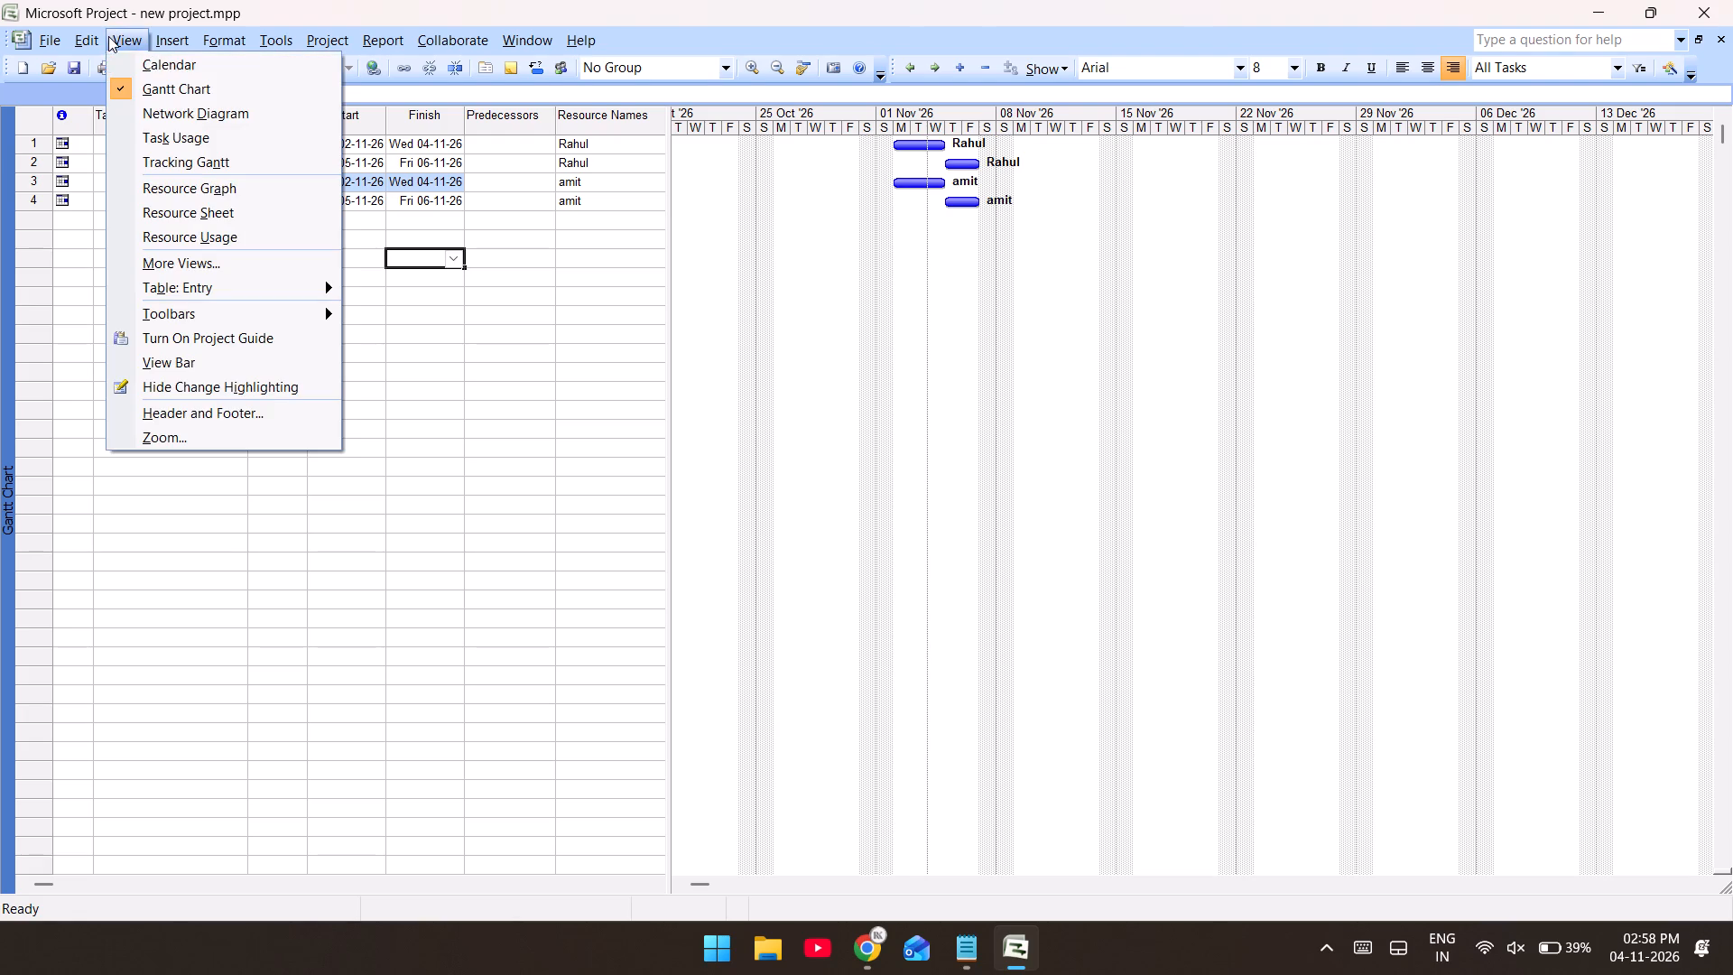
left_click(208, 202)
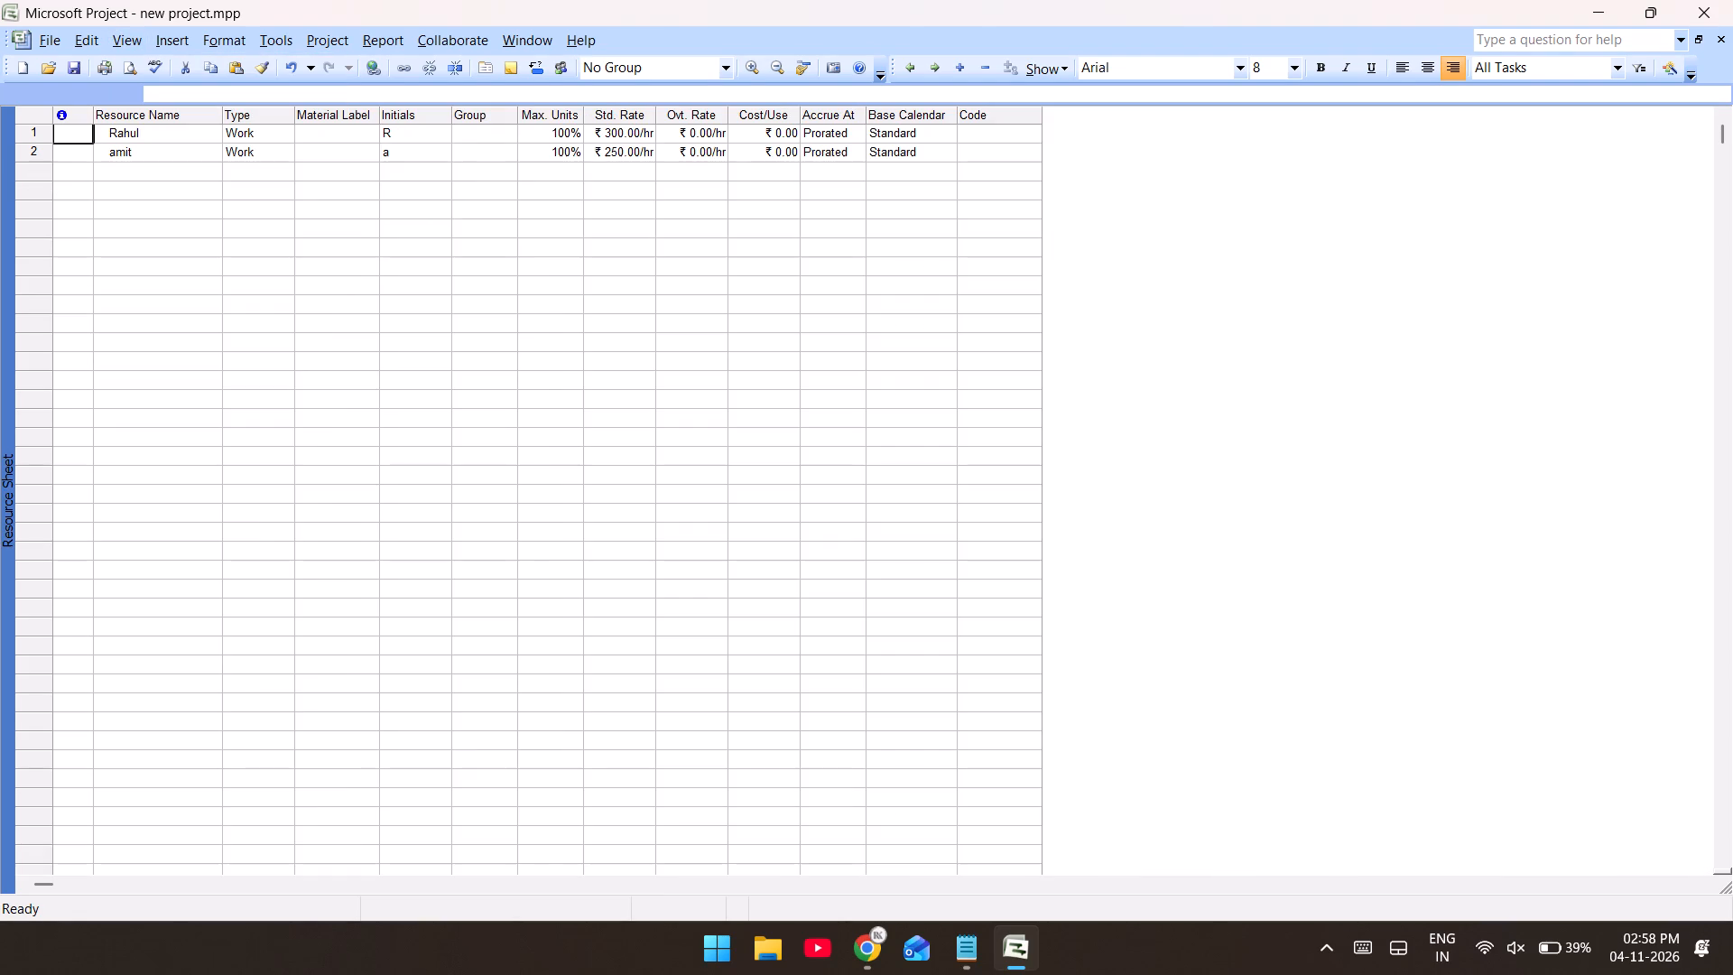
left_click_drag(121, 37, 132, 73)
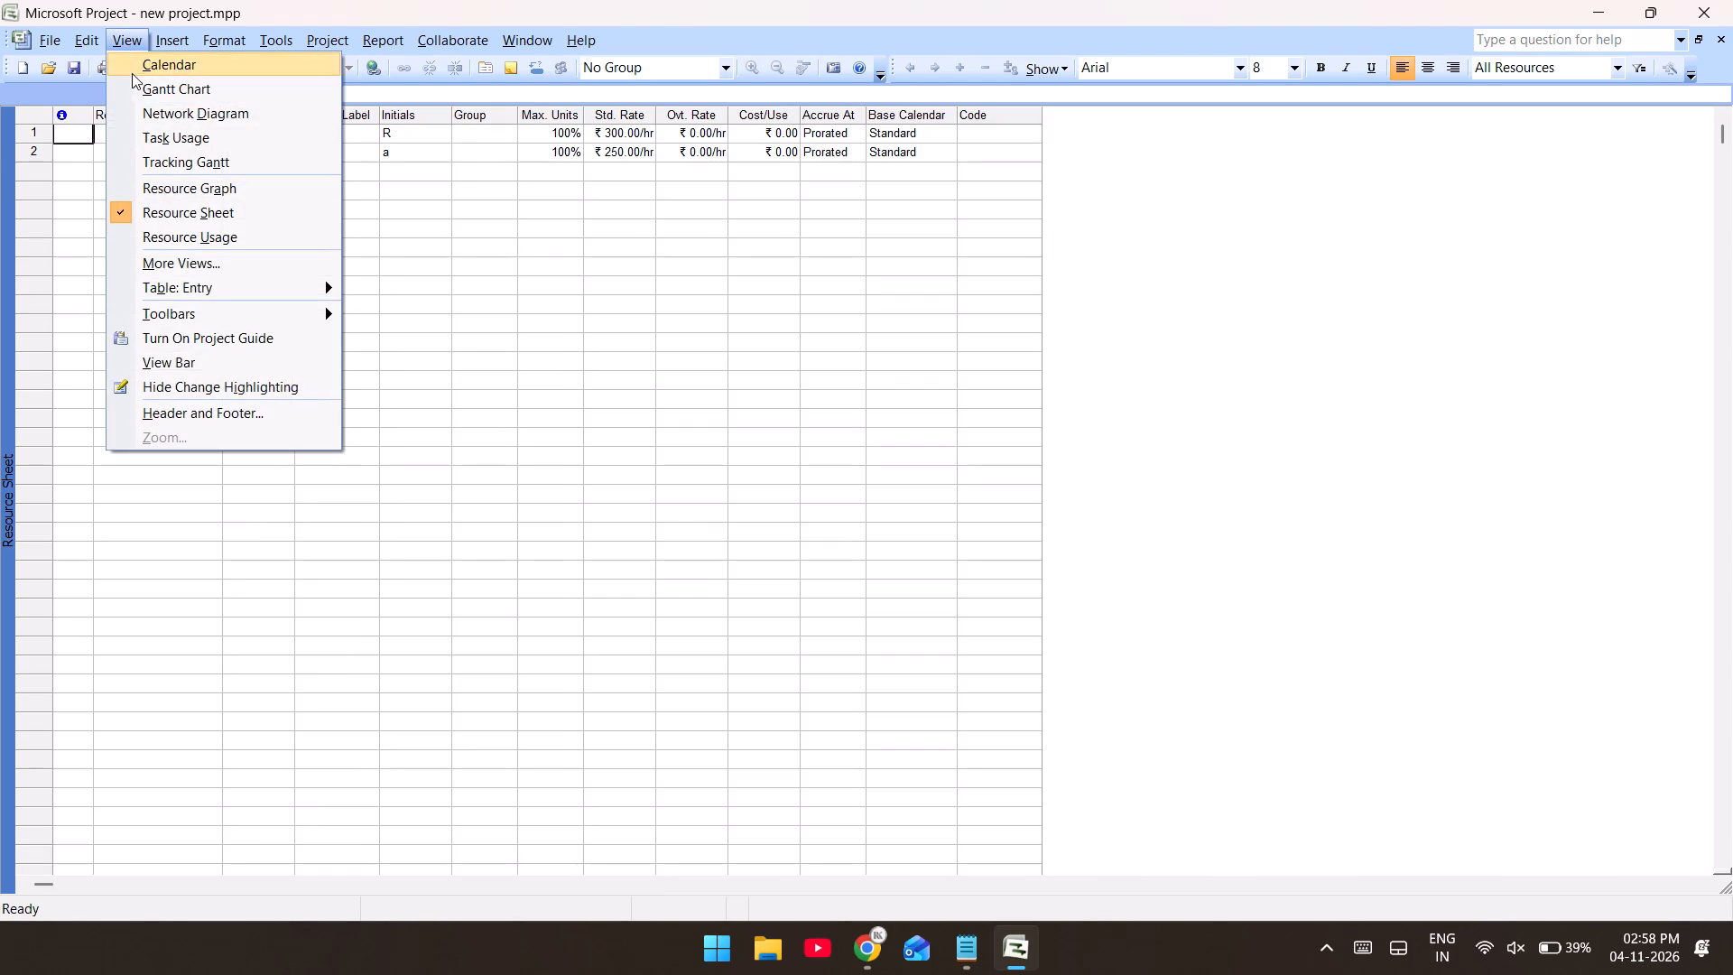
left_click_drag(132, 73, 148, 92)
left_click(148, 92)
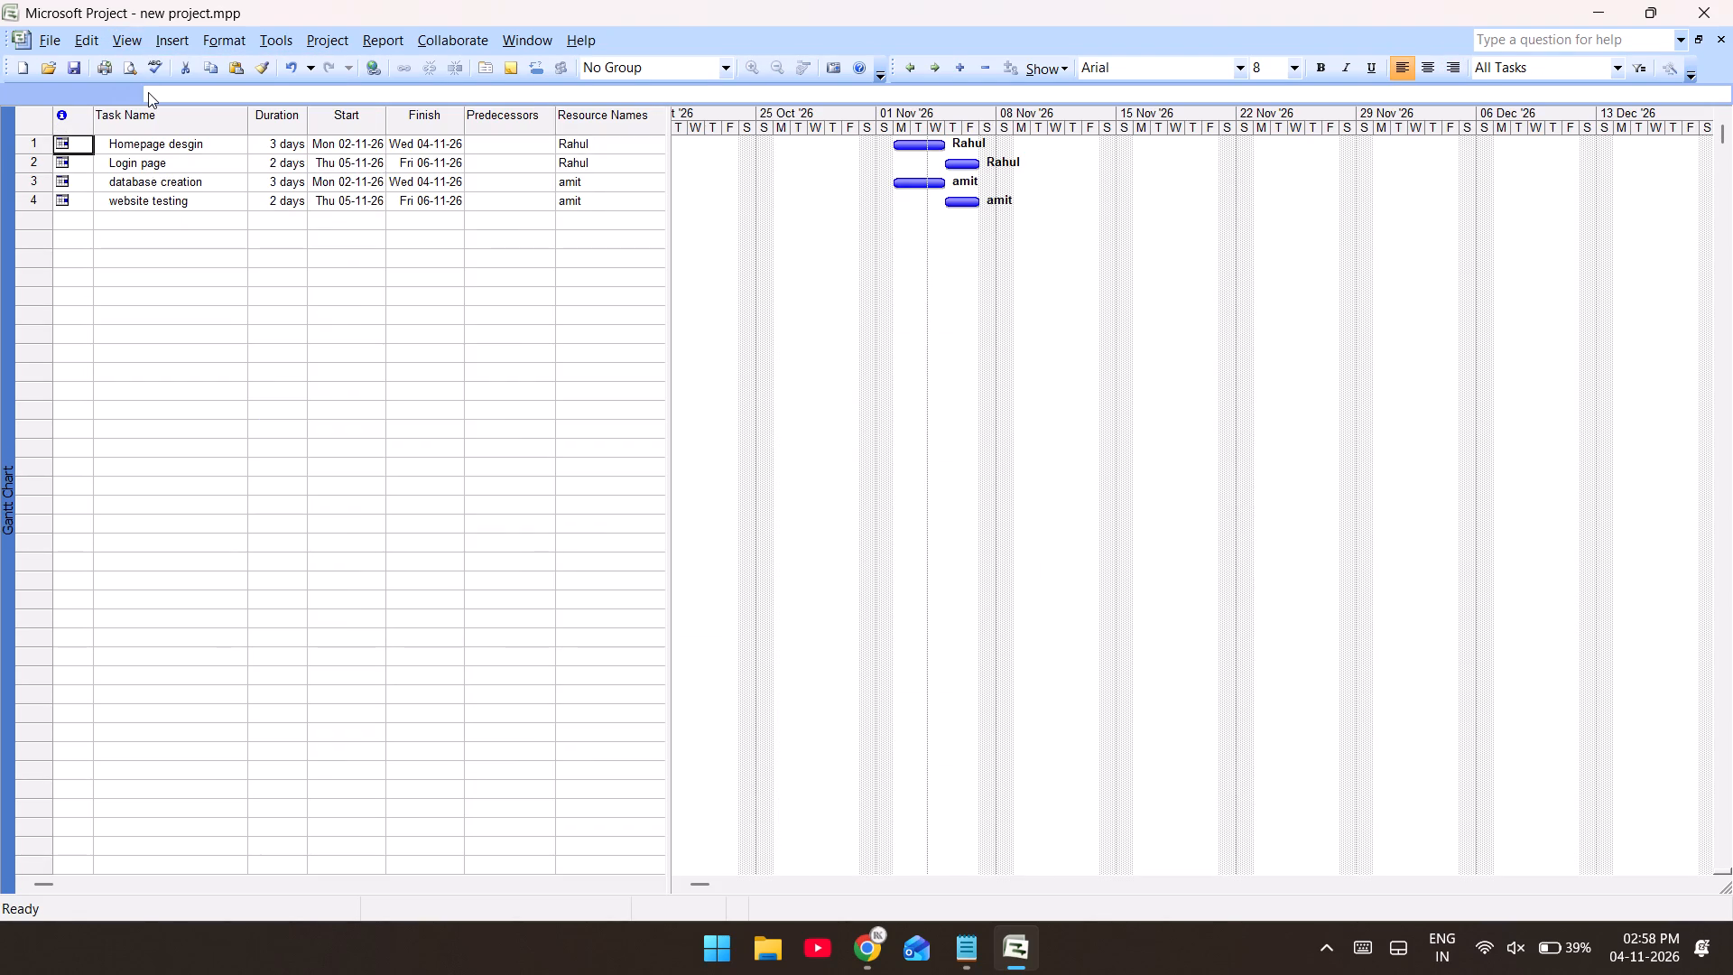
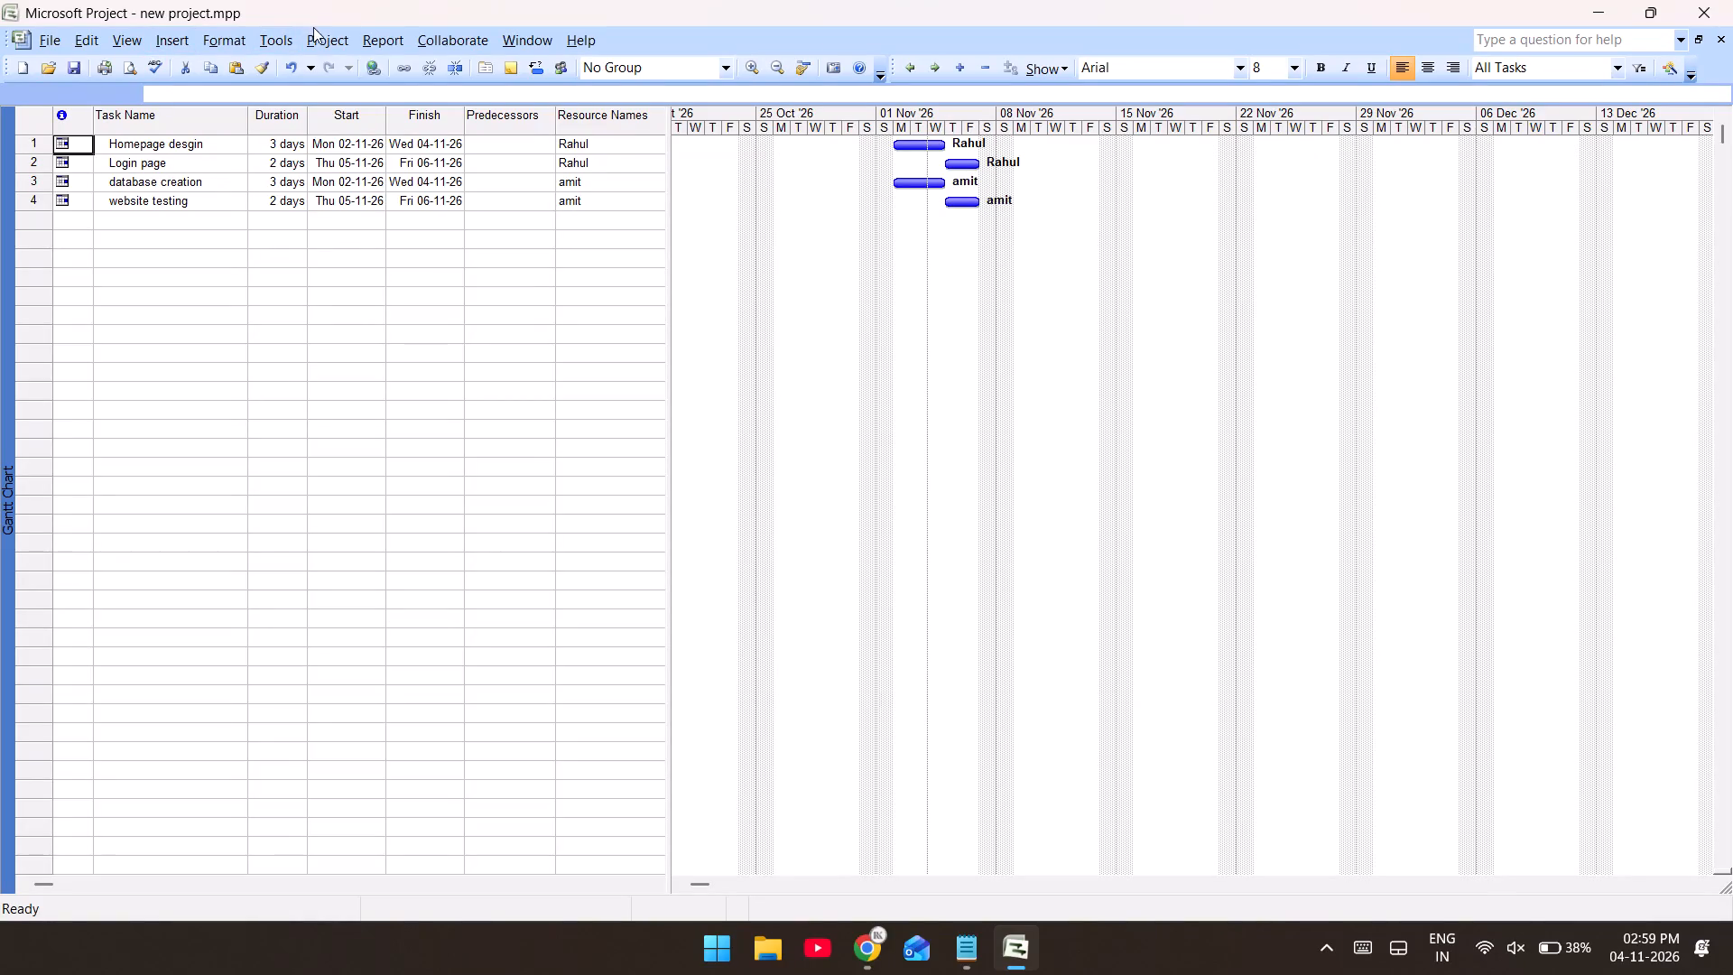
Turn on the project summary task in the view options so it heads the Gantt Chart task list.
left_click(322, 35)
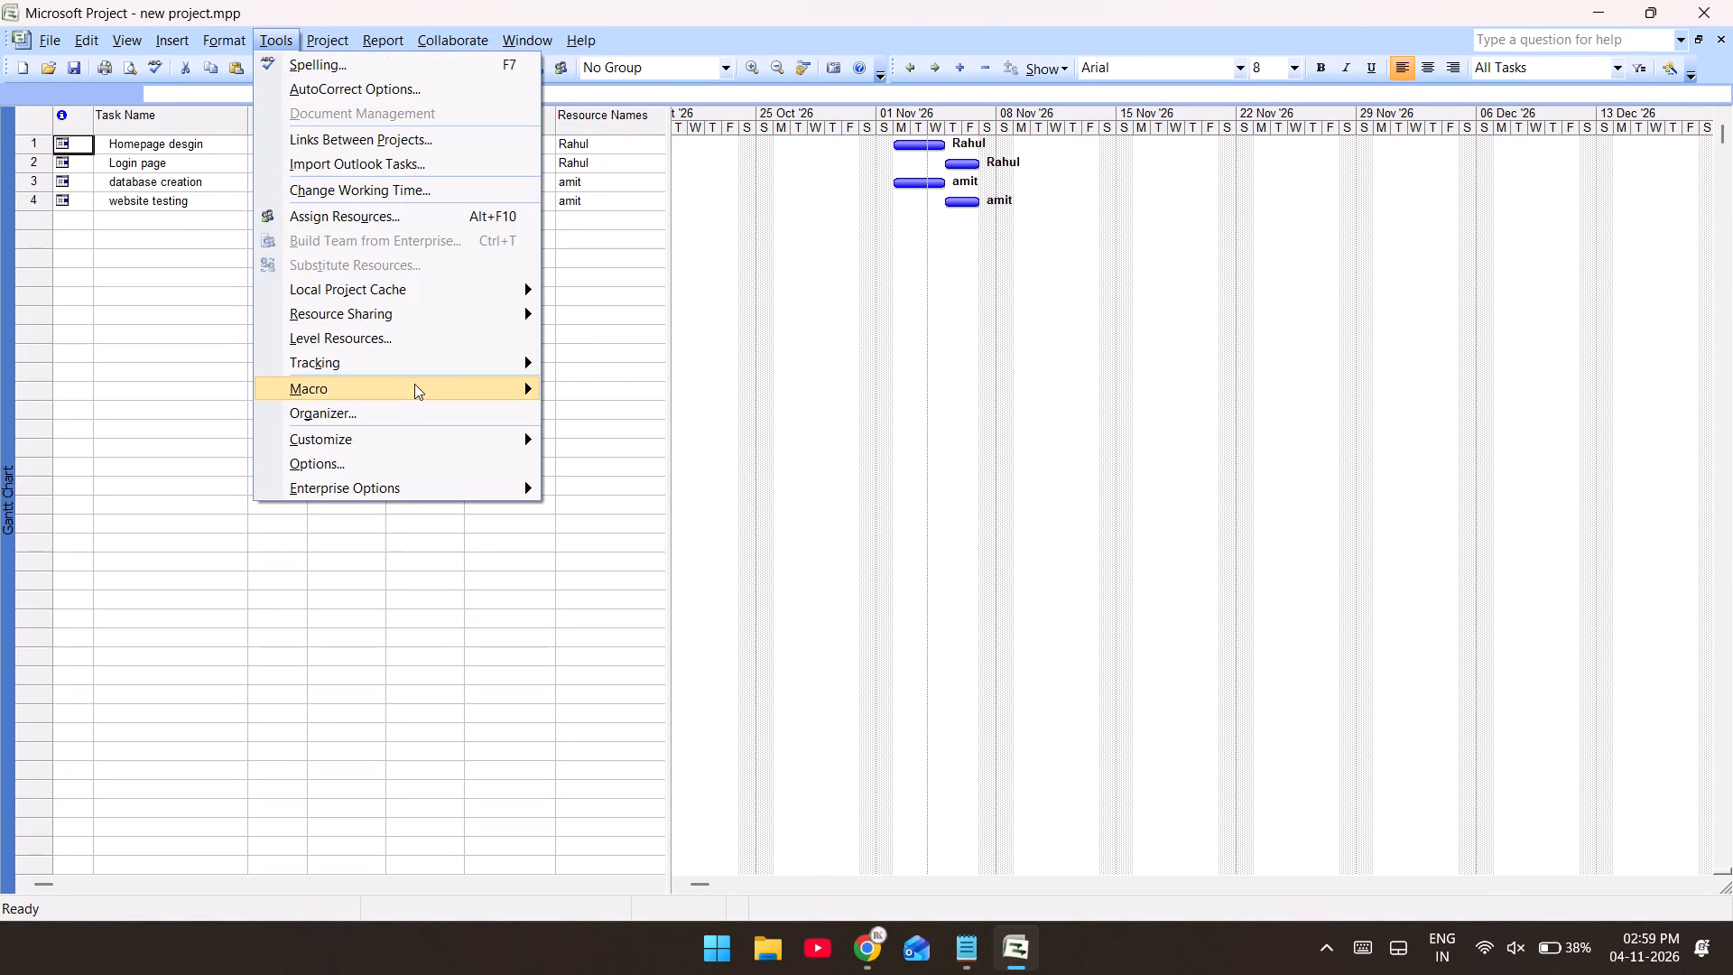
left_click(422, 463)
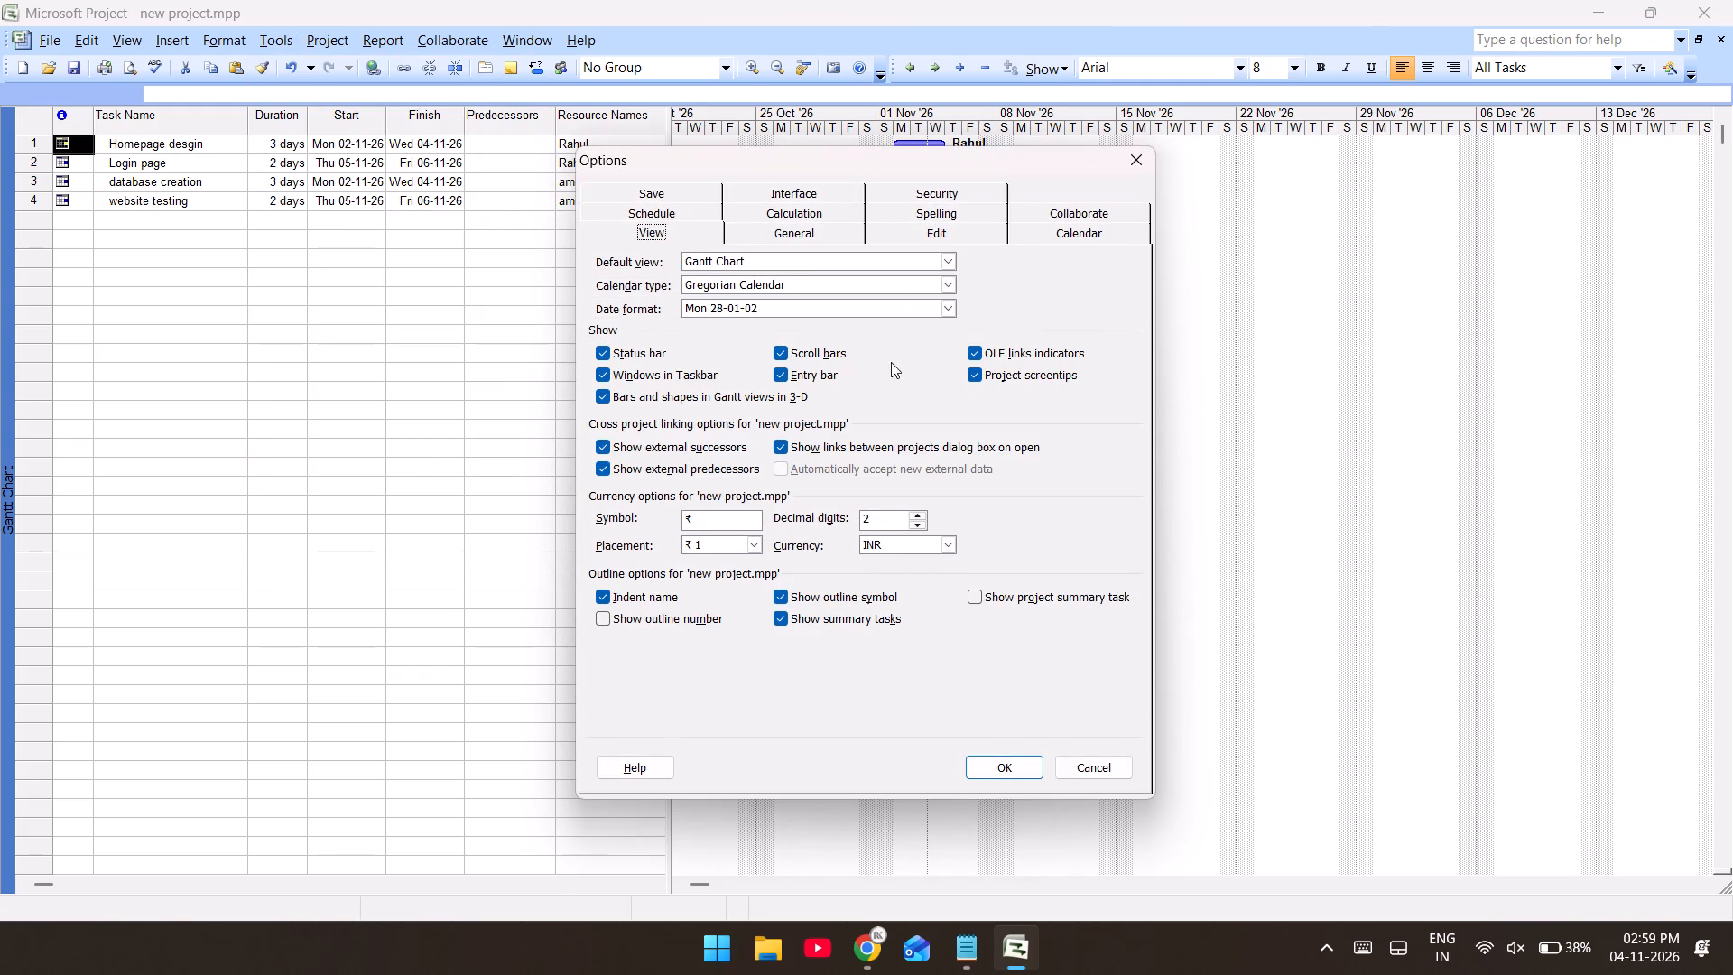
left_click(968, 602)
left_click(1006, 767)
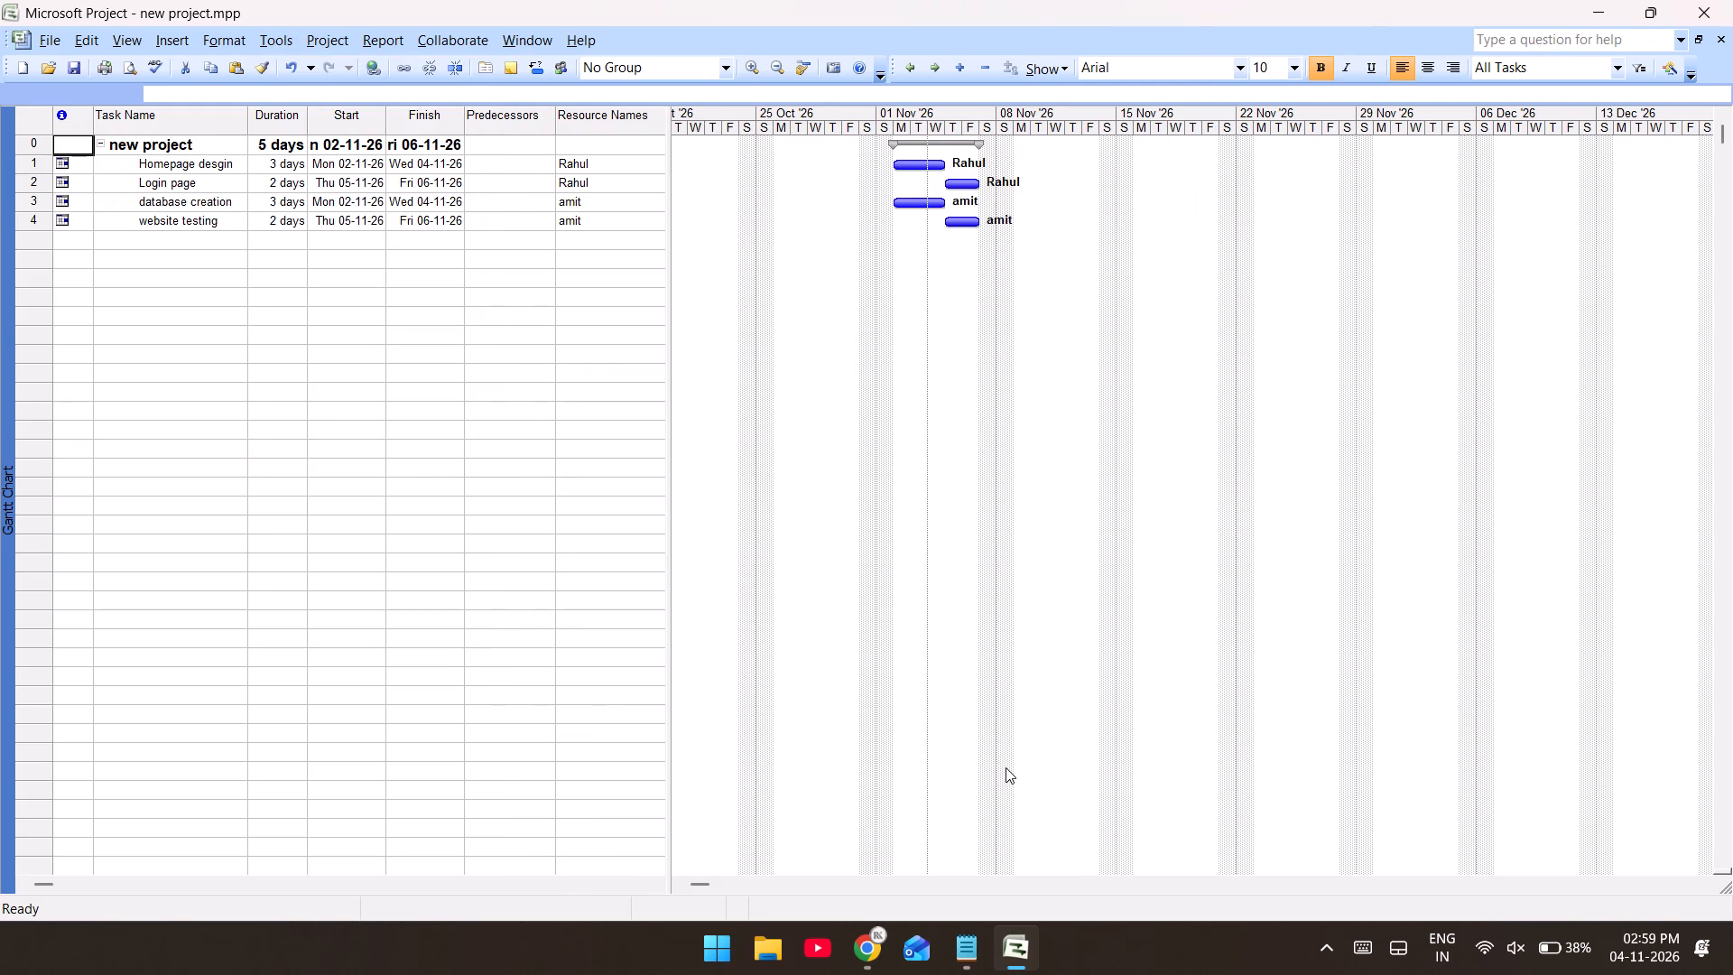
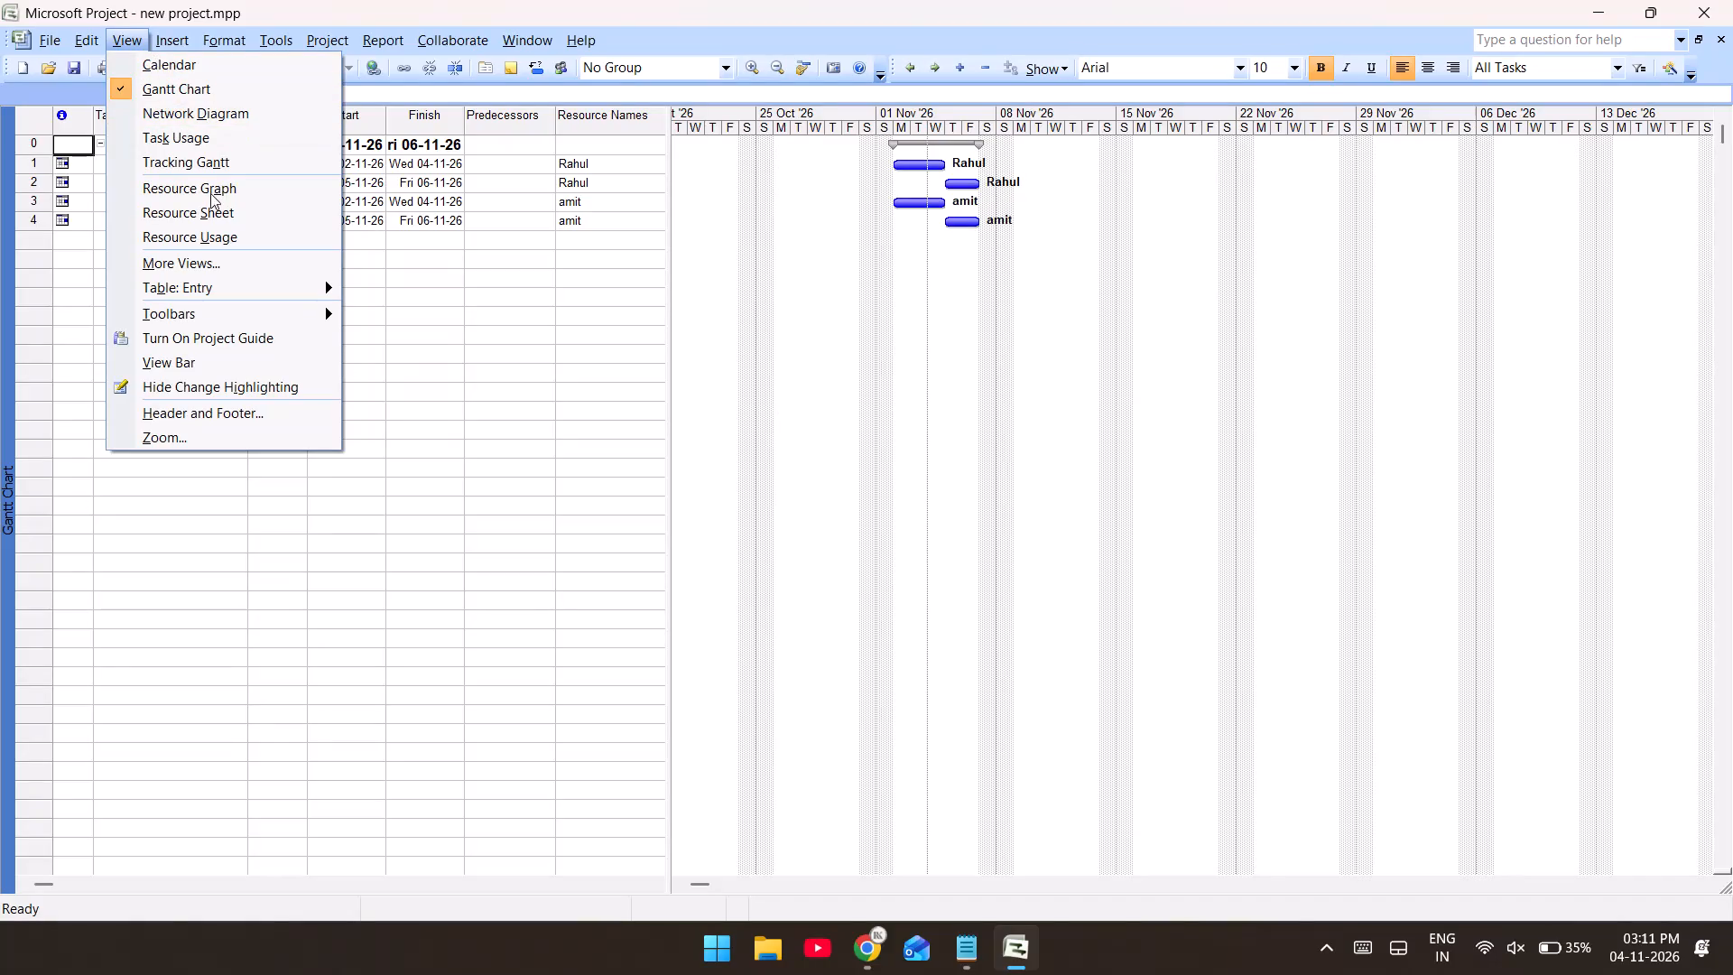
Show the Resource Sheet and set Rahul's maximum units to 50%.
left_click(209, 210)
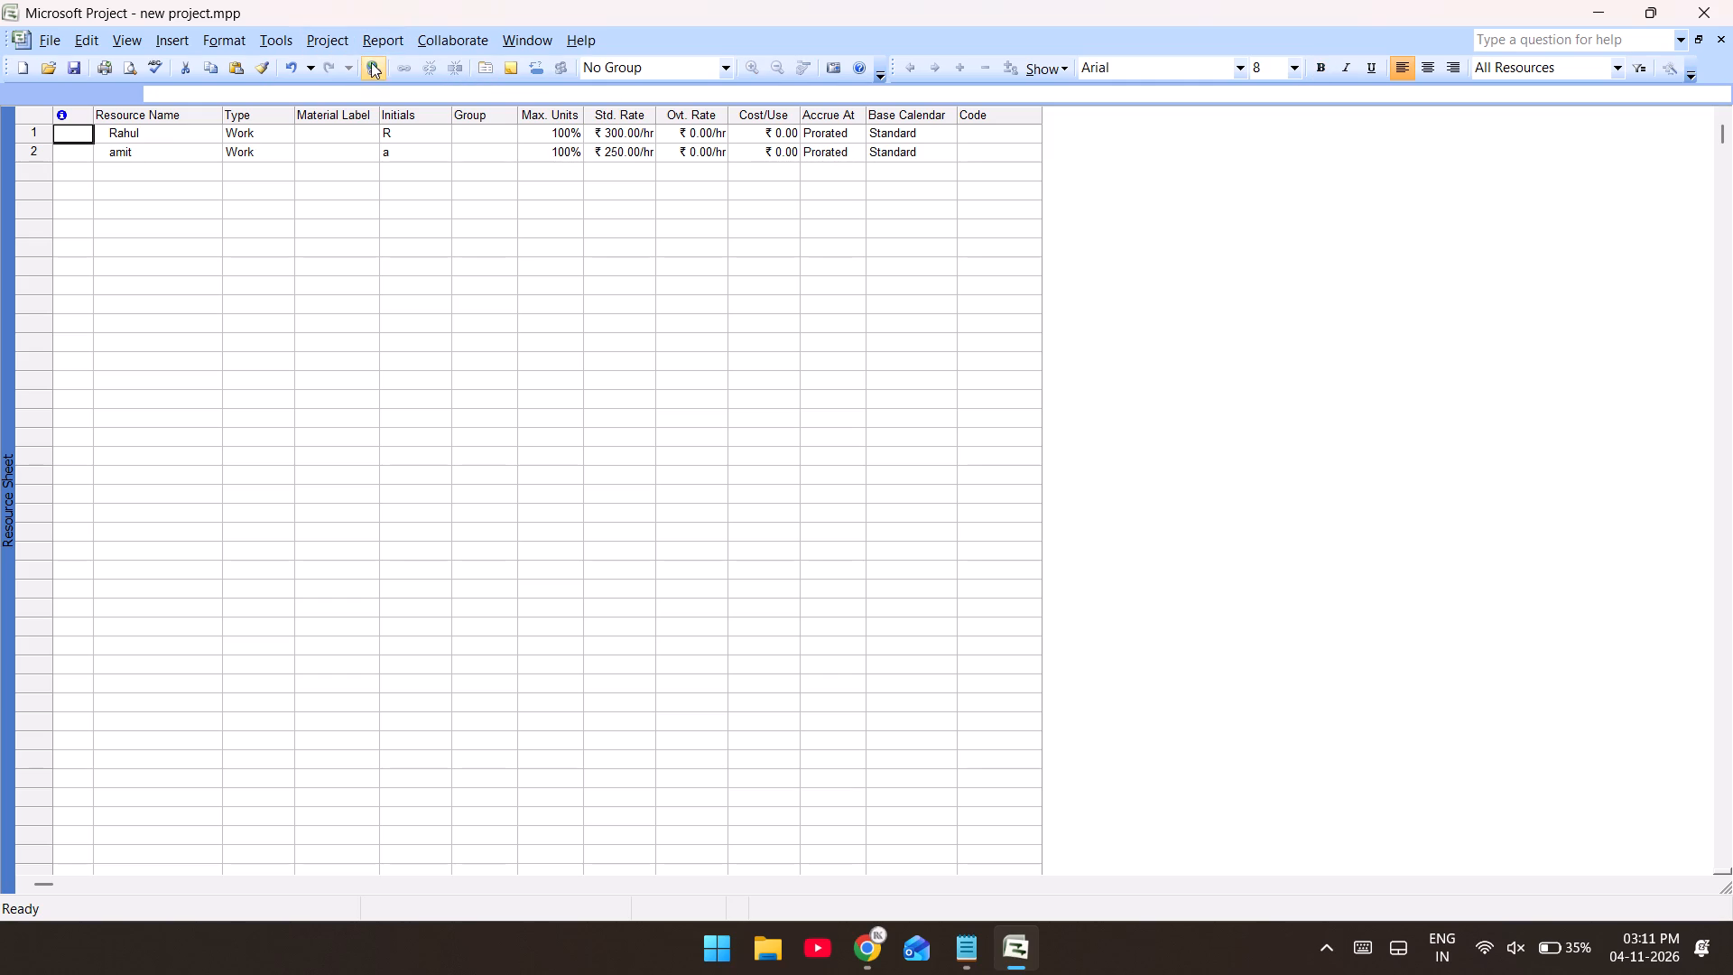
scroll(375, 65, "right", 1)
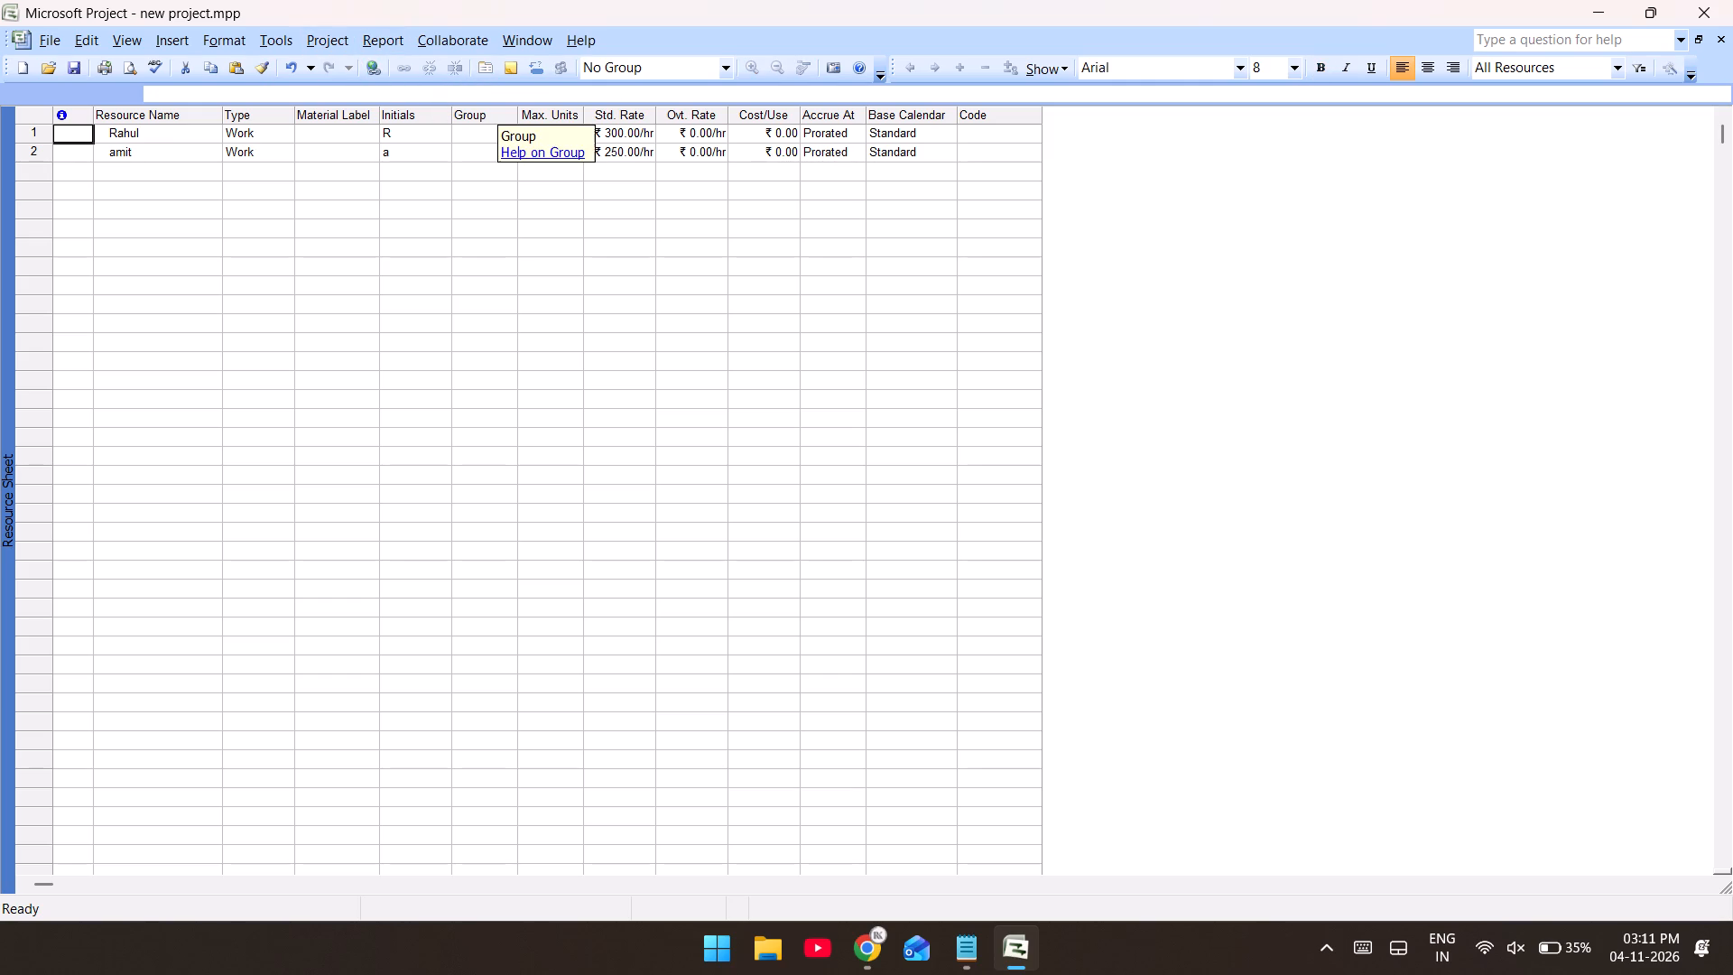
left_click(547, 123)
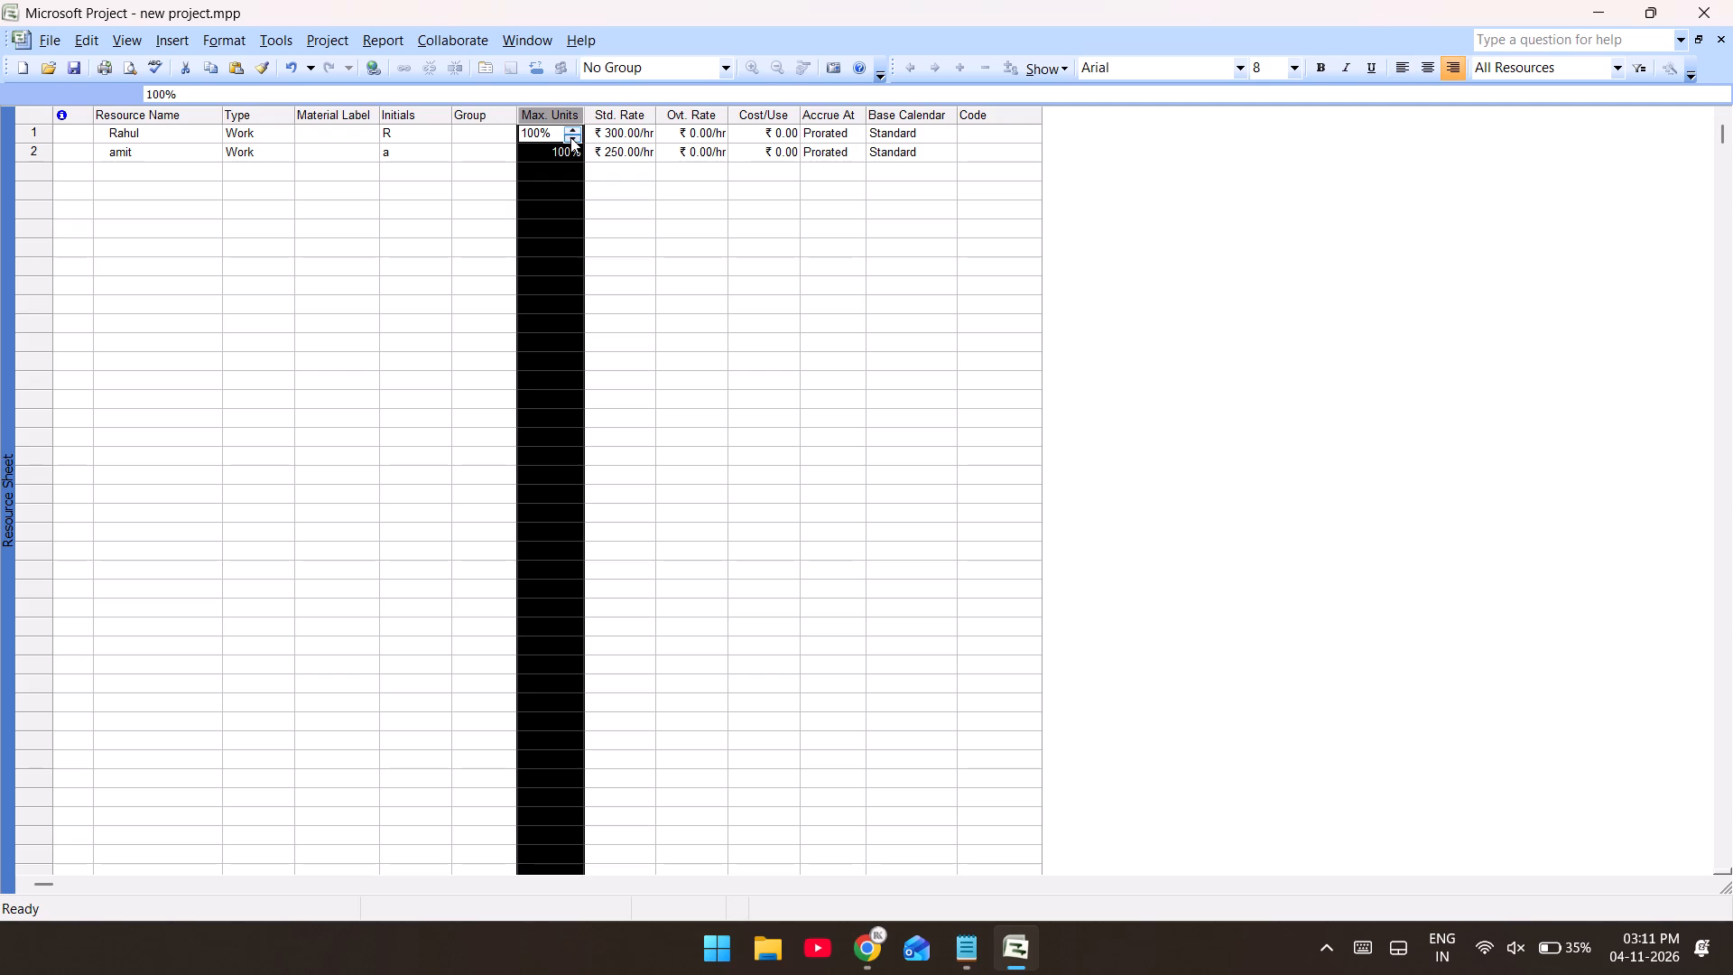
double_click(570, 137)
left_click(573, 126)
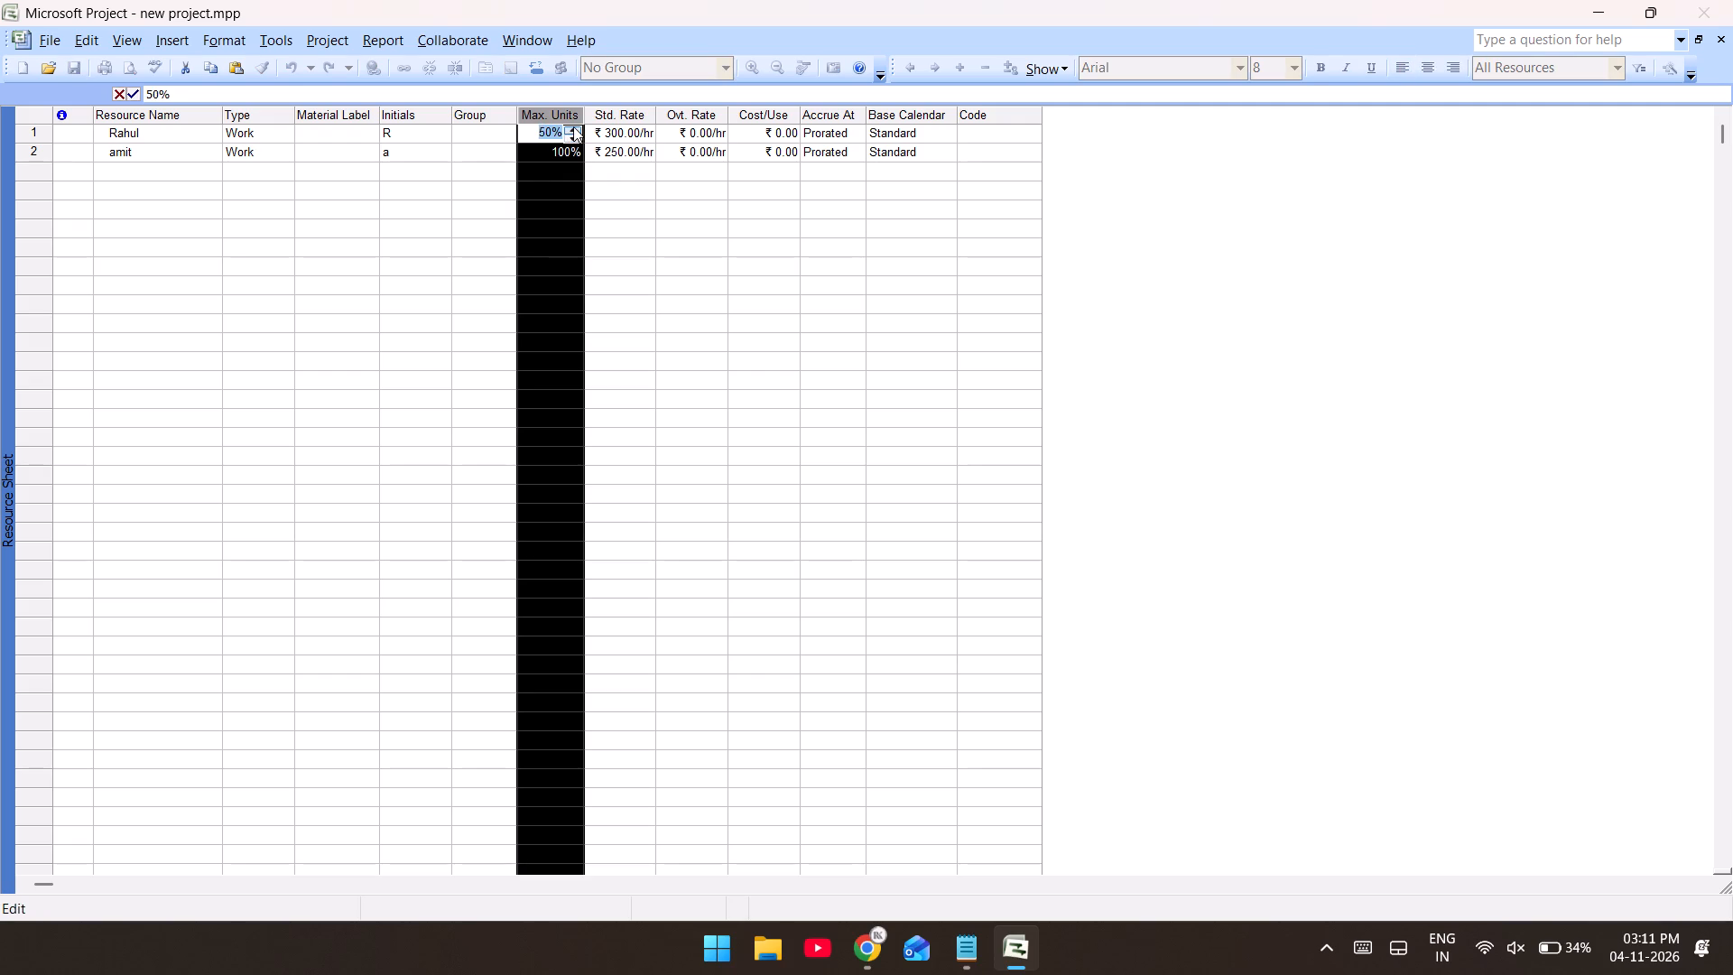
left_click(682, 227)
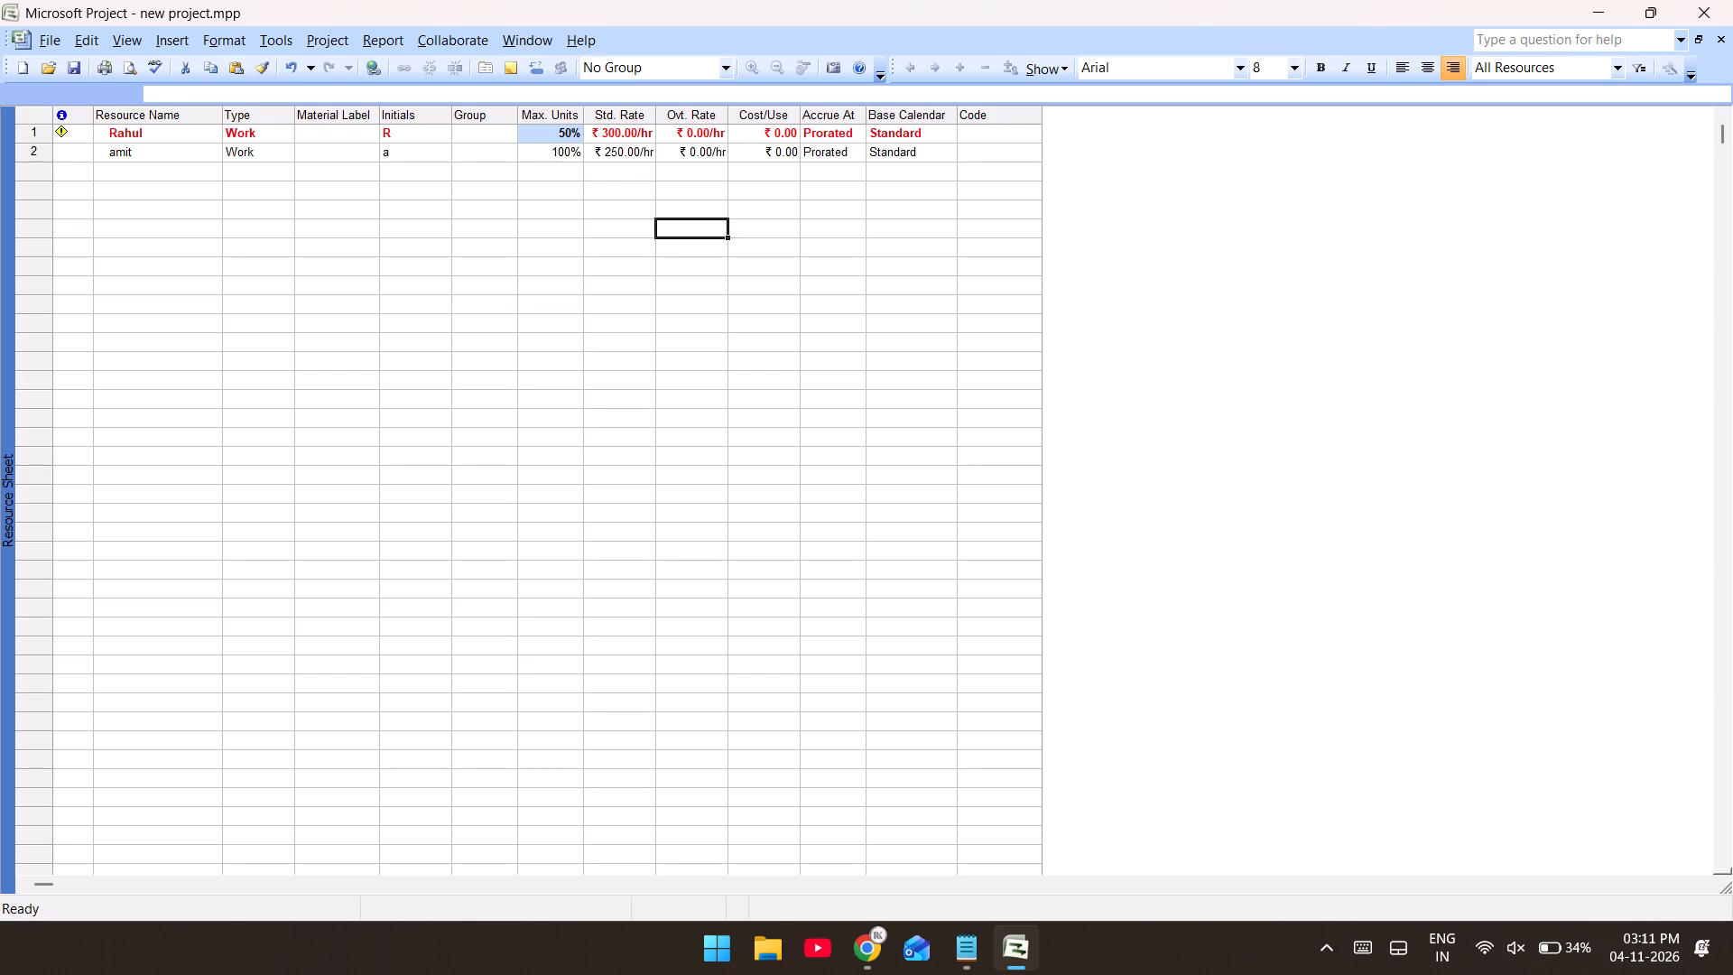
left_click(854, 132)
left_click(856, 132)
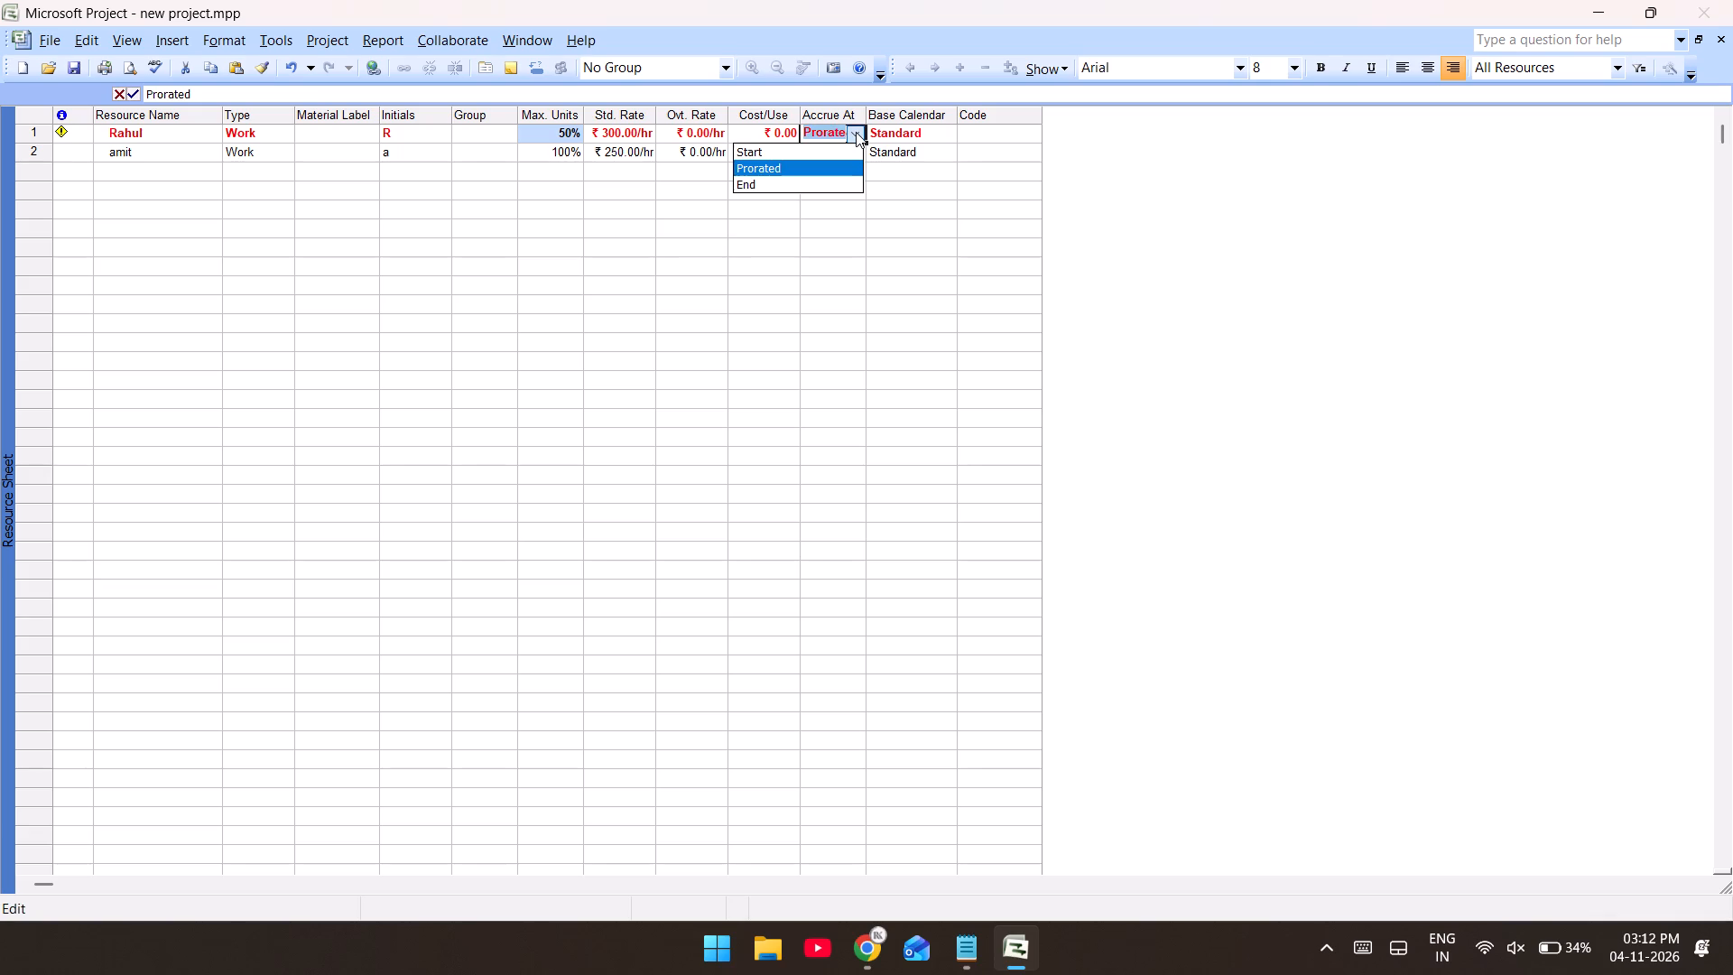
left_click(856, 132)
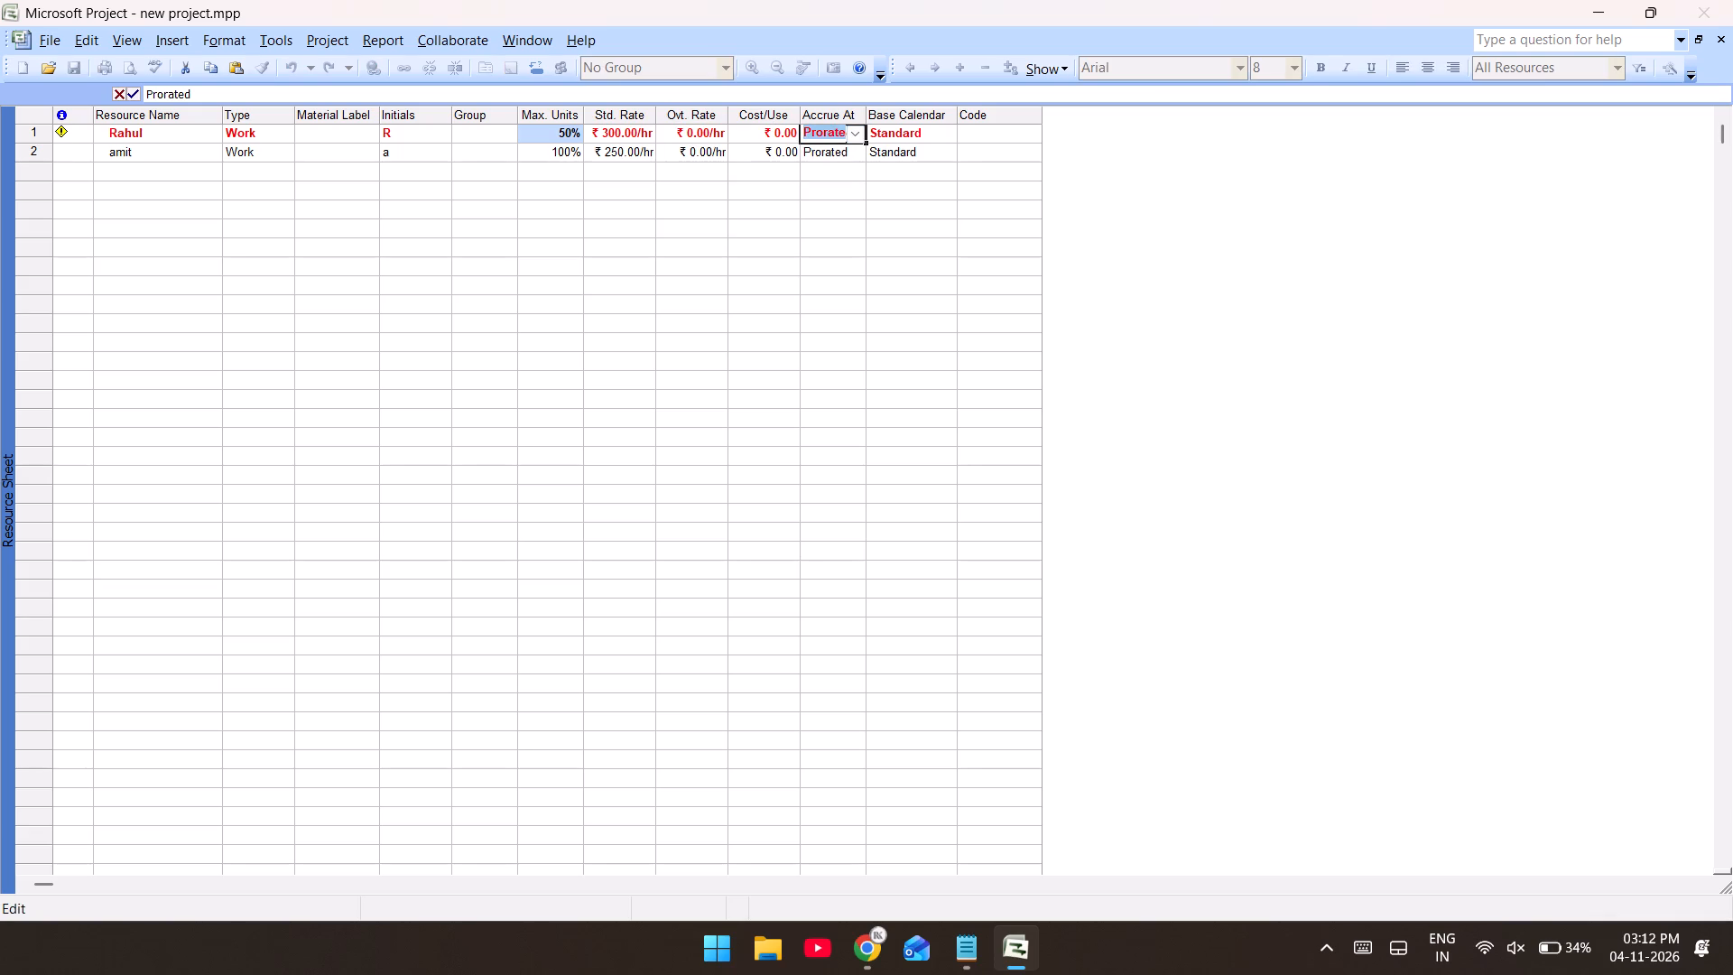
Set Rahul's maximum units back to 100% and save the project file.
left_click(569, 129)
left_click(572, 129)
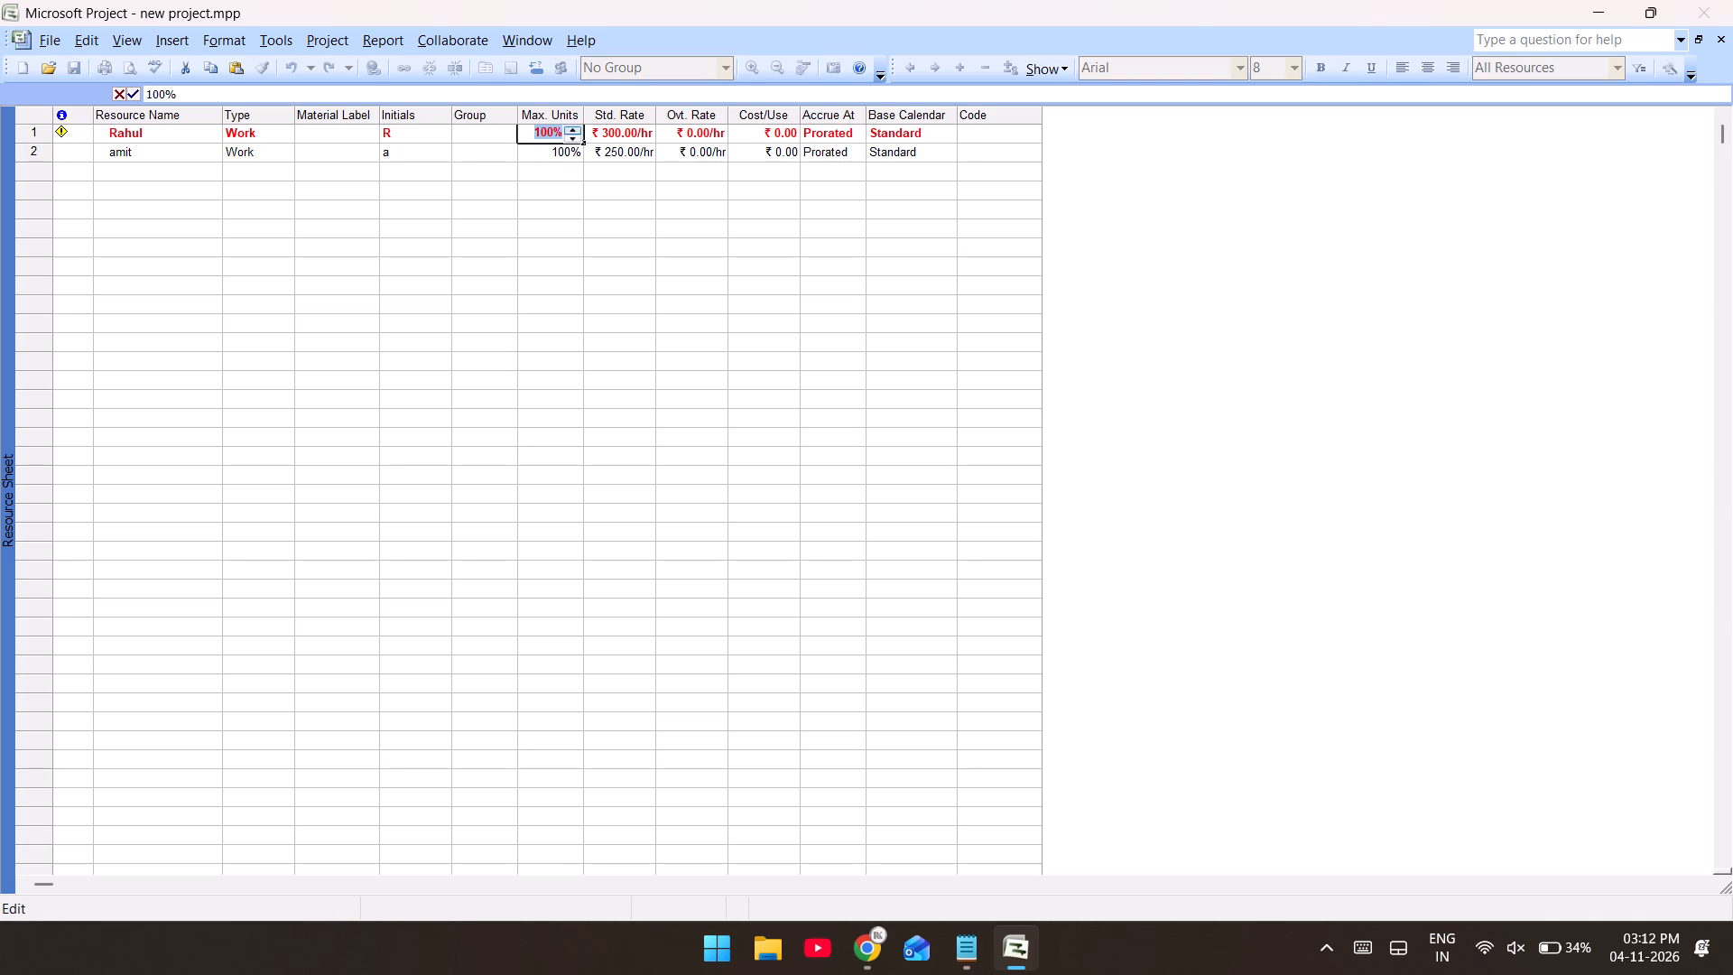
left_click(570, 189)
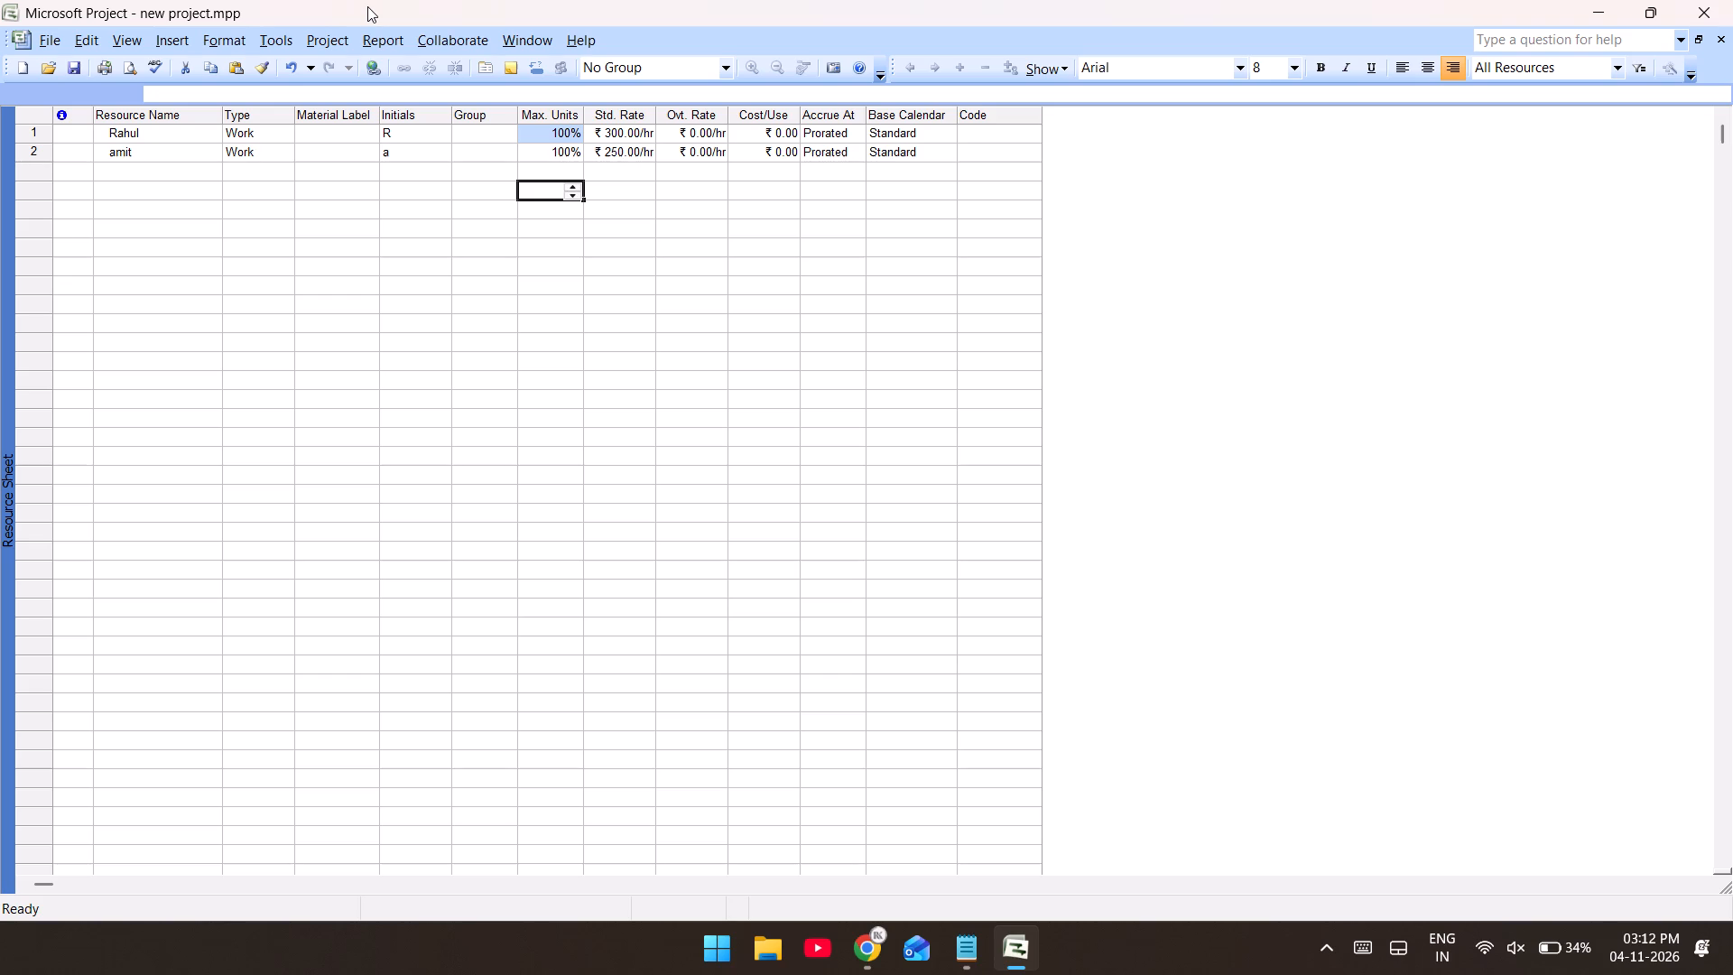
key("ctrl+s")
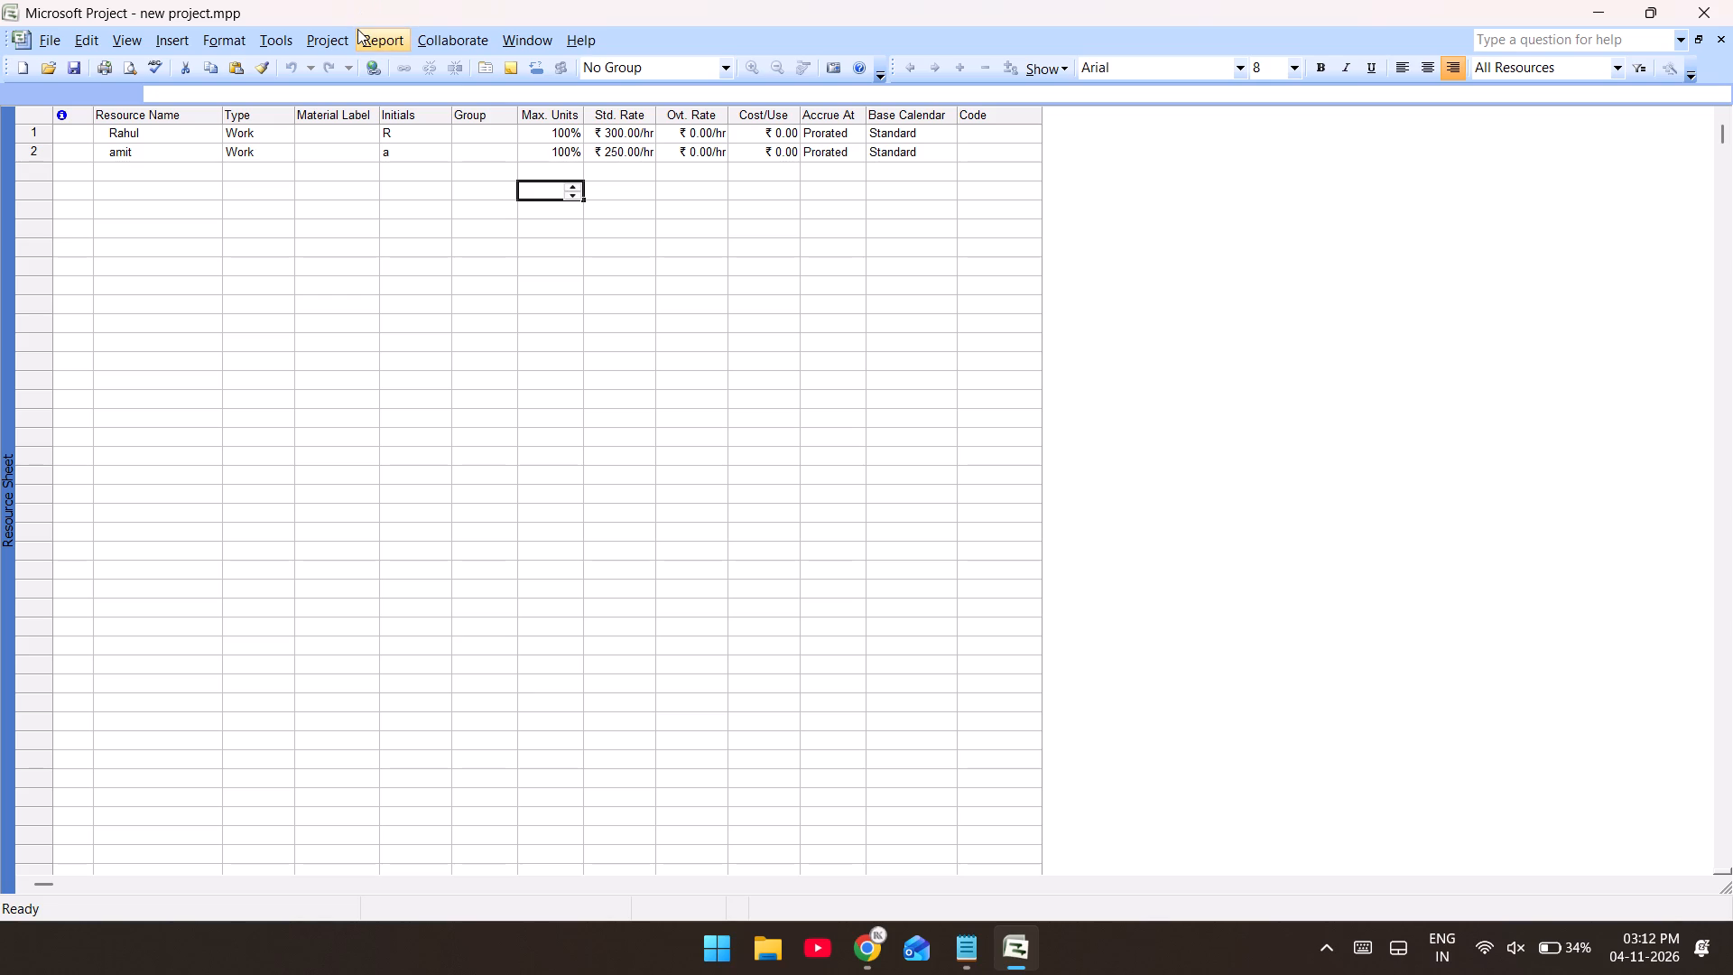
left_click(55, 30)
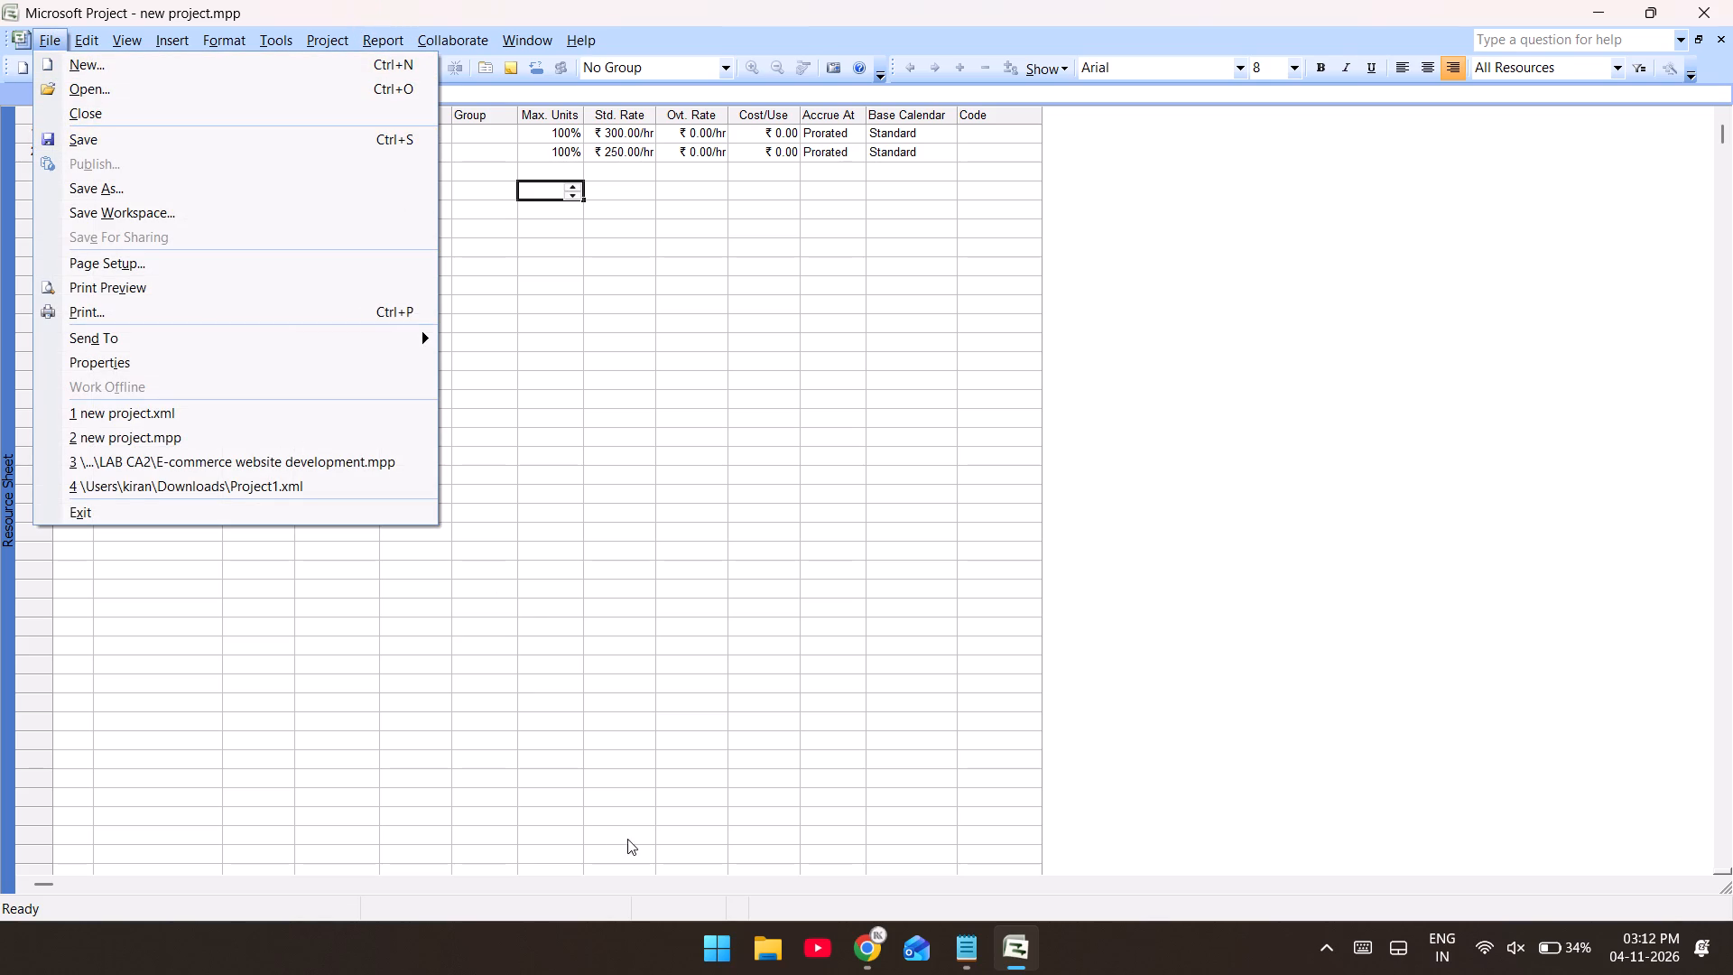
Switch to File Explorer and open the Project Managment Lab folder in Documents.
left_click(755, 952)
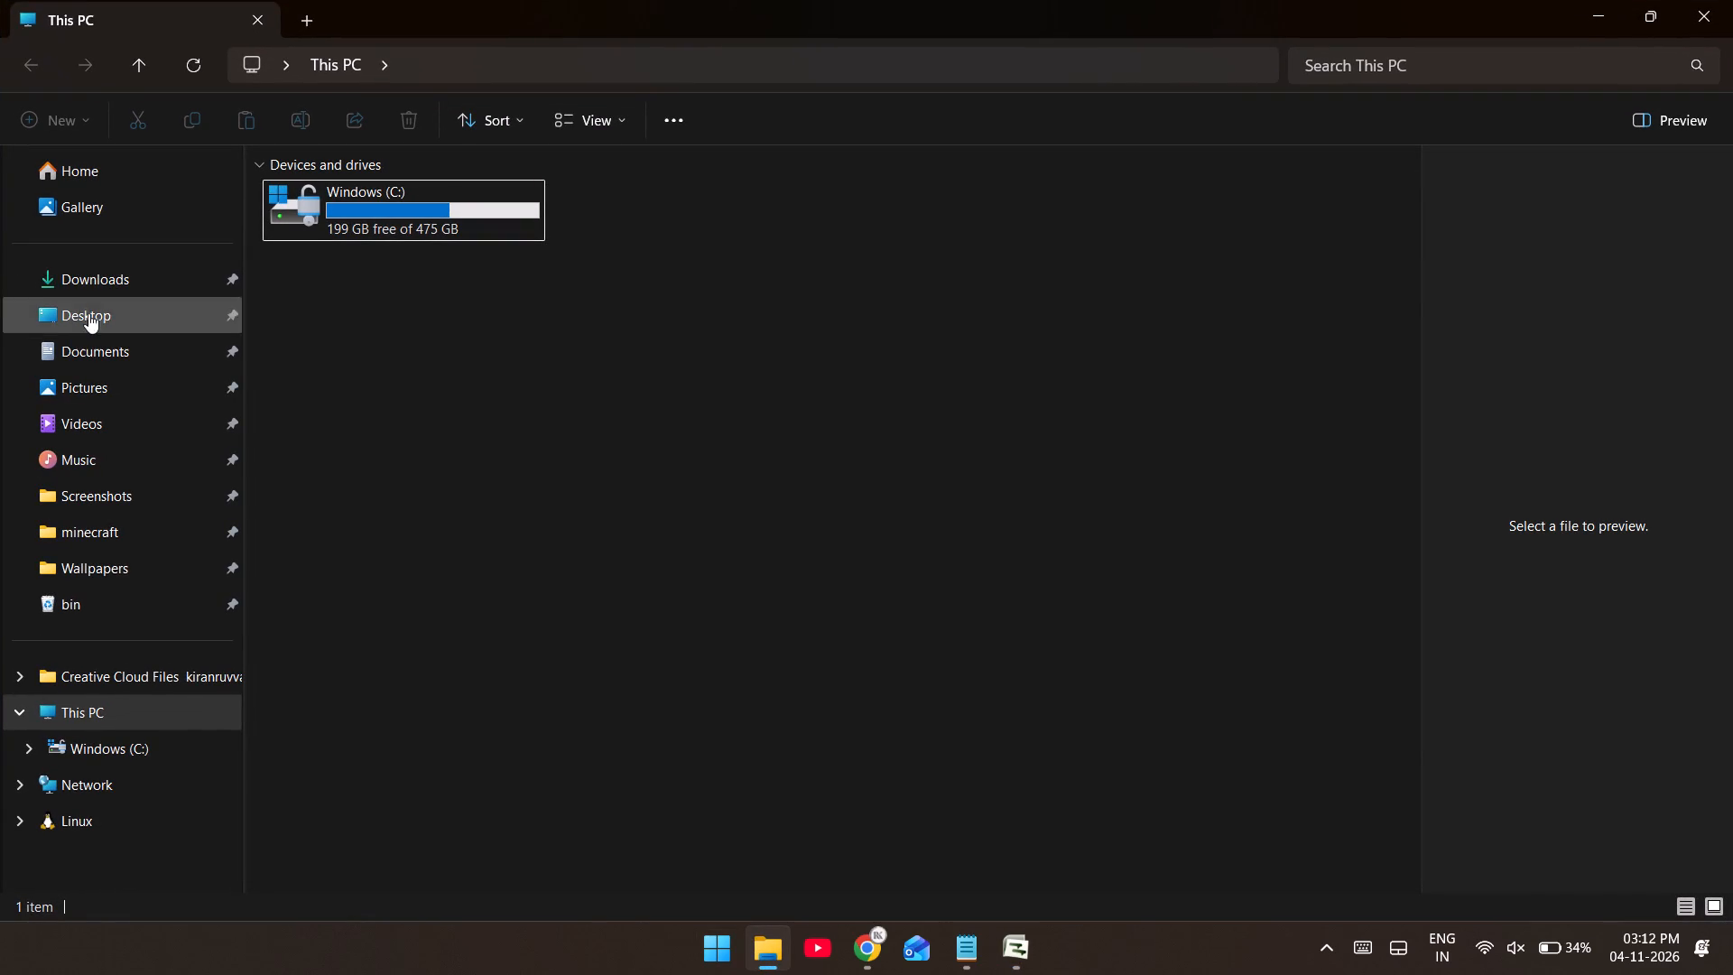
left_click(129, 347)
left_click(315, 262)
key("Return")
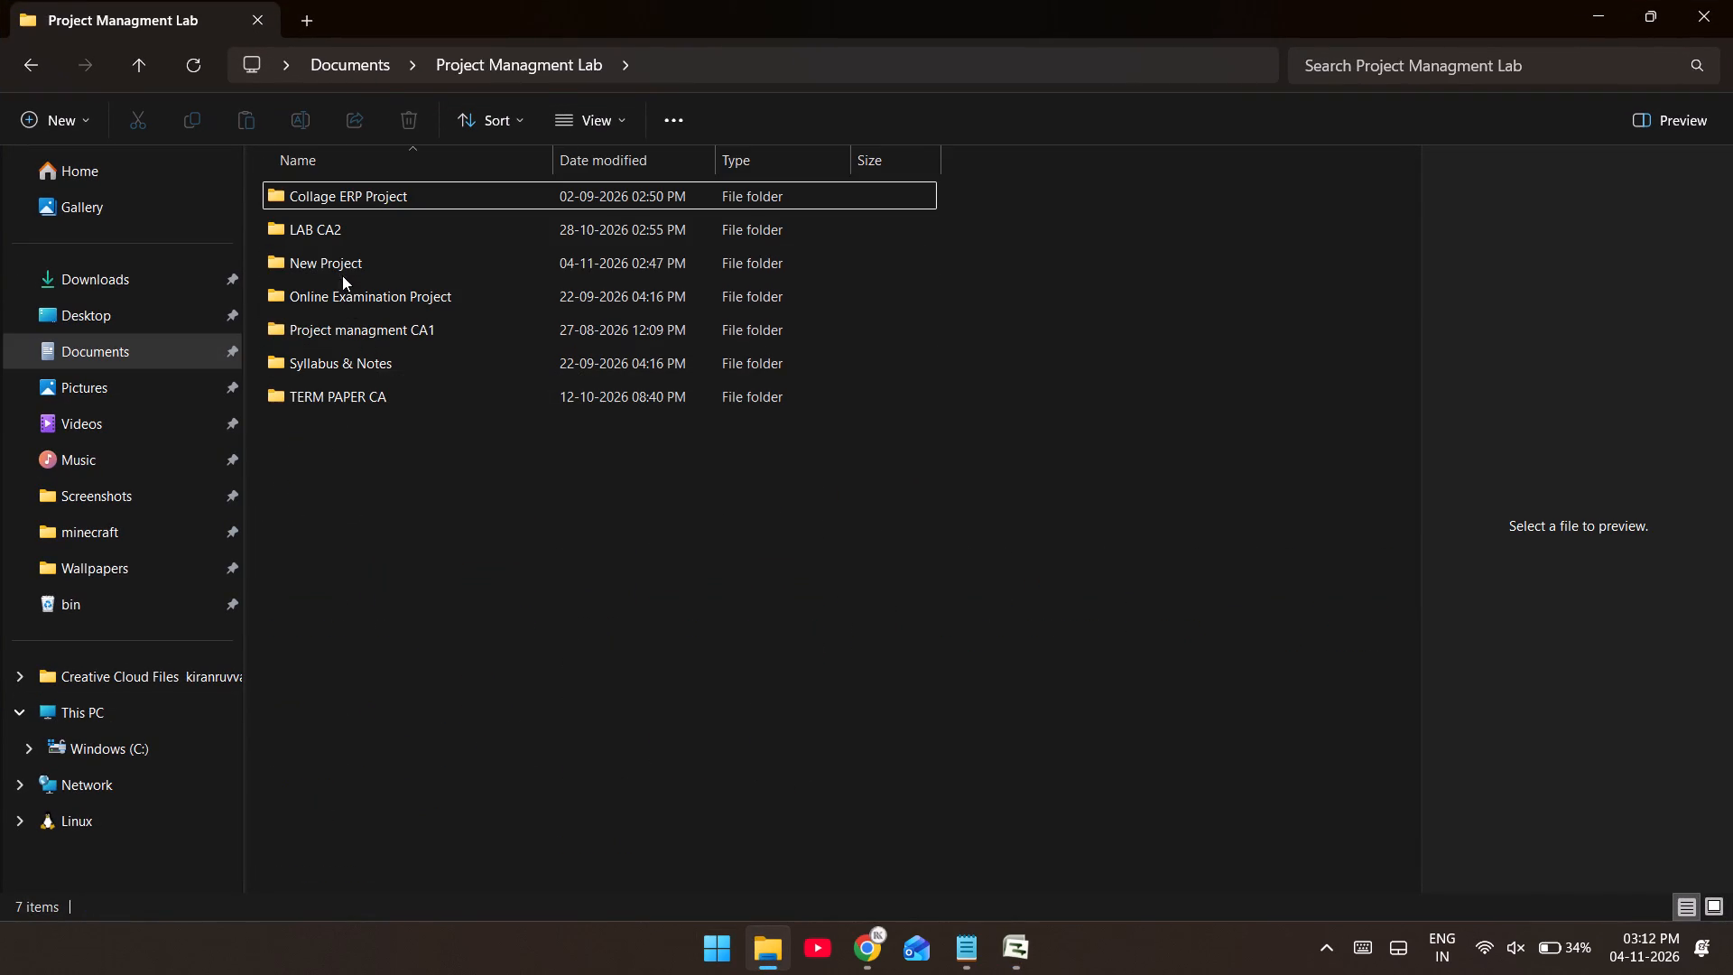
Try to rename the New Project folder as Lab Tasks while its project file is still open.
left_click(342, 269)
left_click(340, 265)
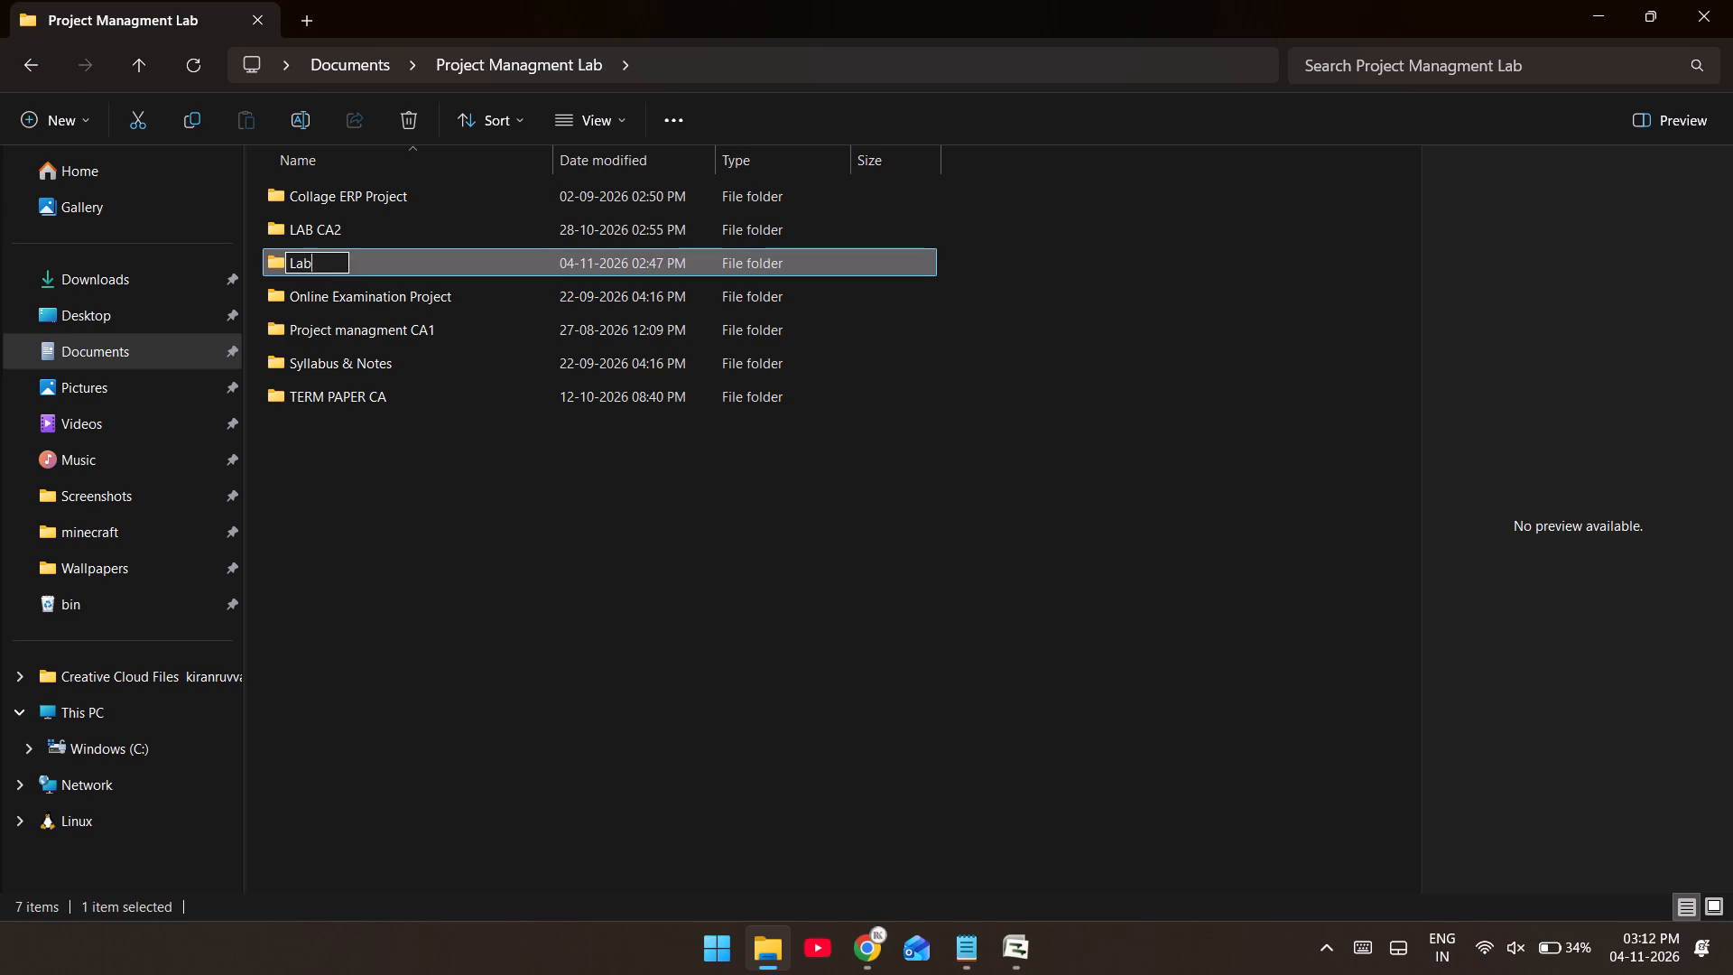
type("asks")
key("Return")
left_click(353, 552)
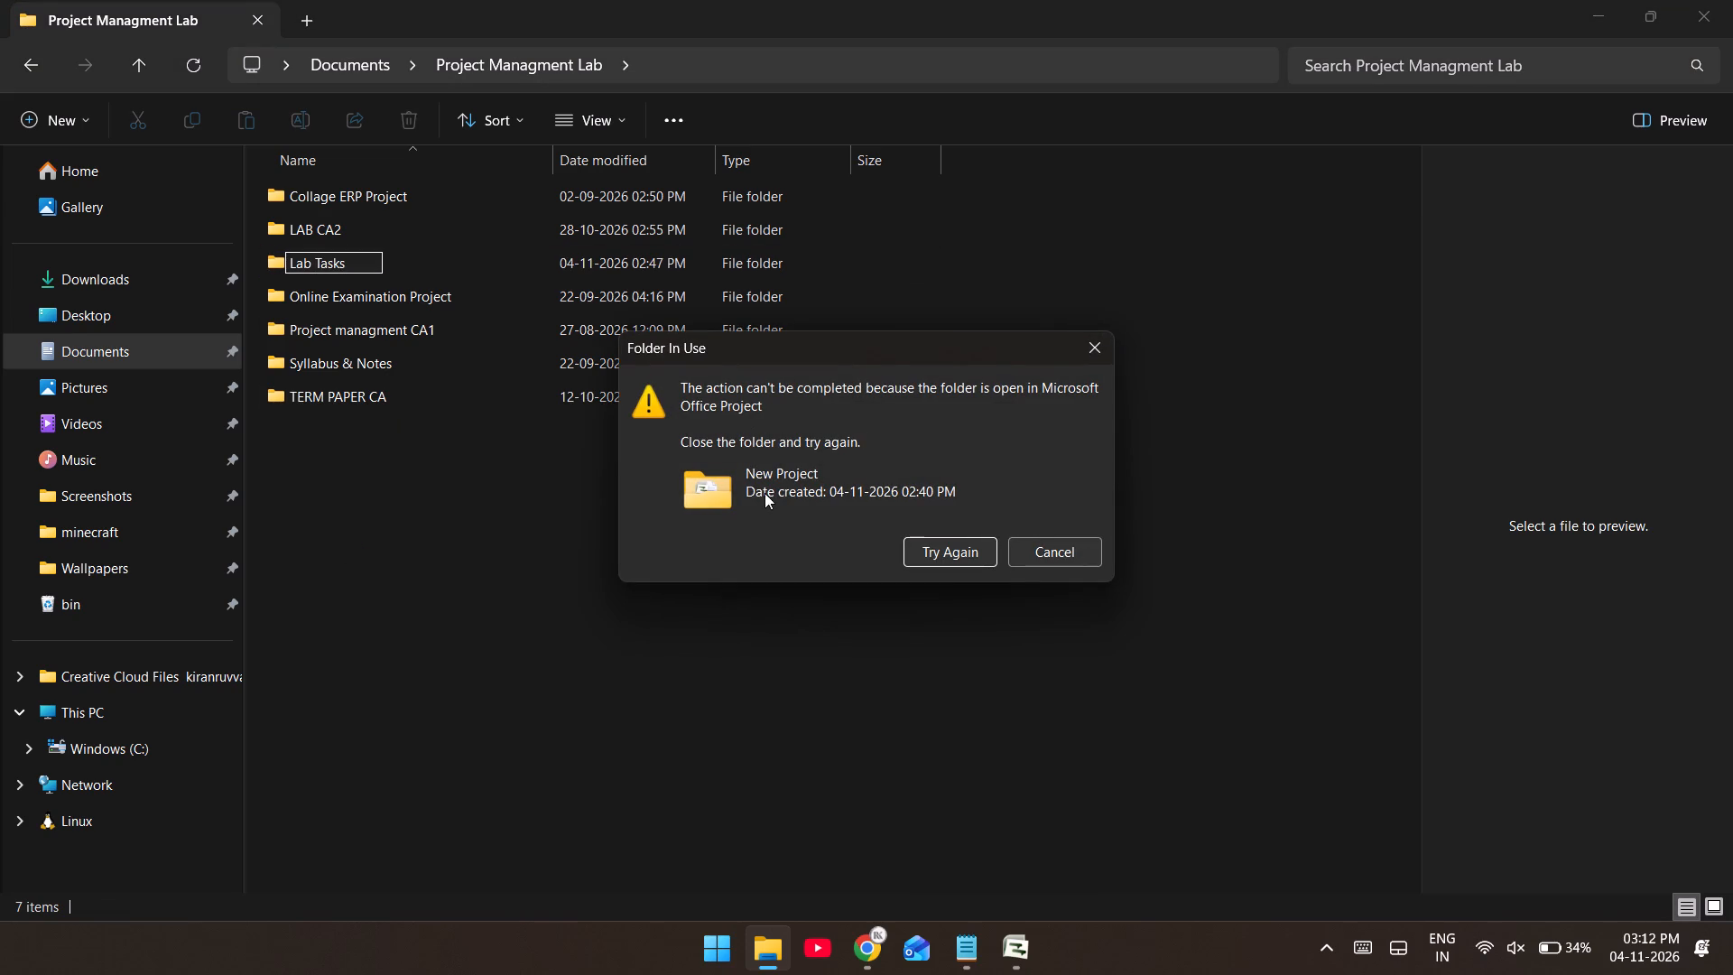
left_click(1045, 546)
Switch to Instructions.txt in Notepad and start a new line labelled "Q2." below the November dates line.
left_click(991, 939)
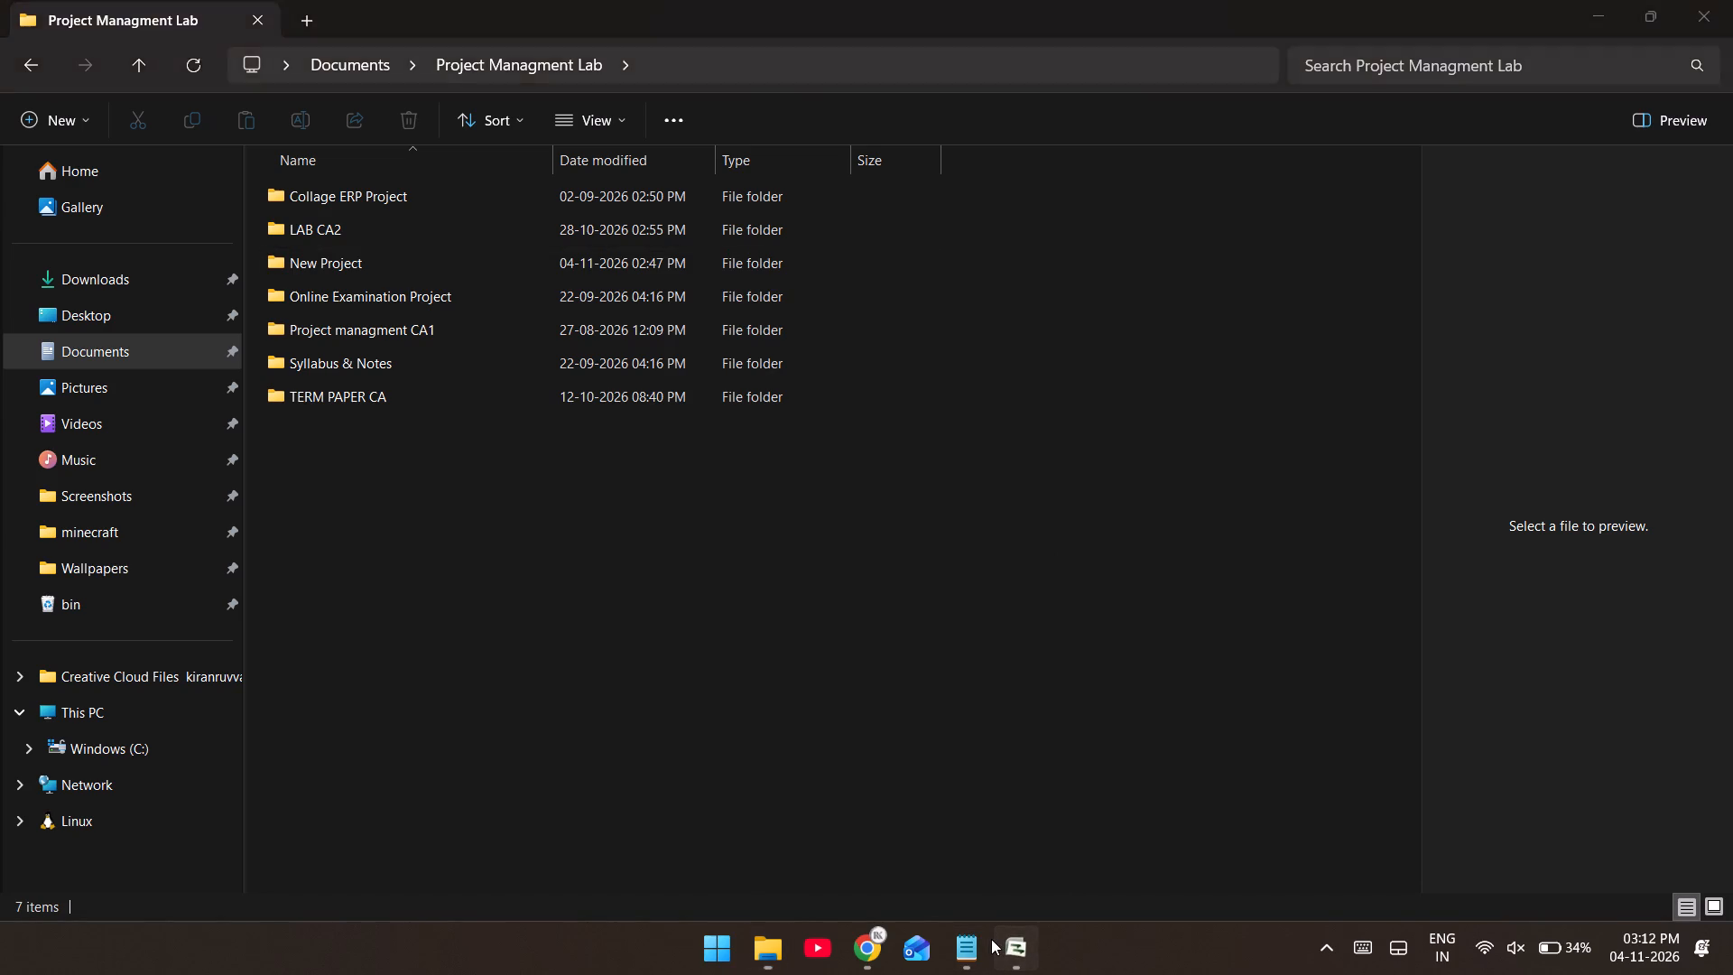
left_click(976, 942)
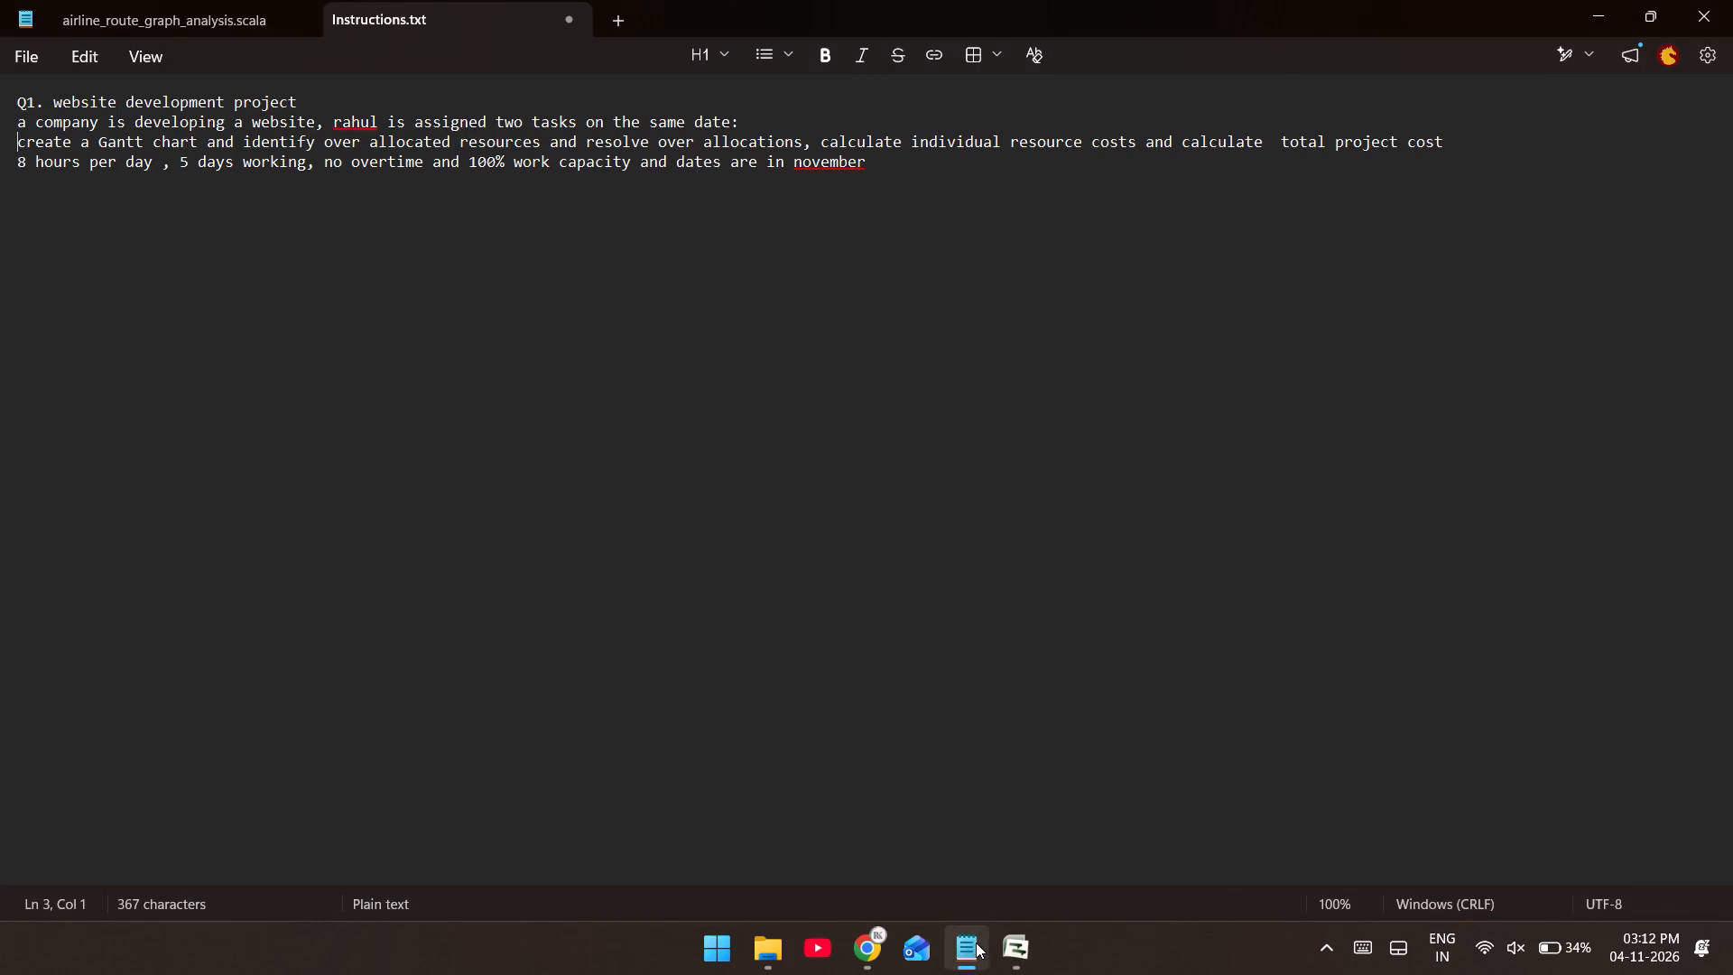
left_click(941, 417)
key("Return")
type("Q2")
key("period")
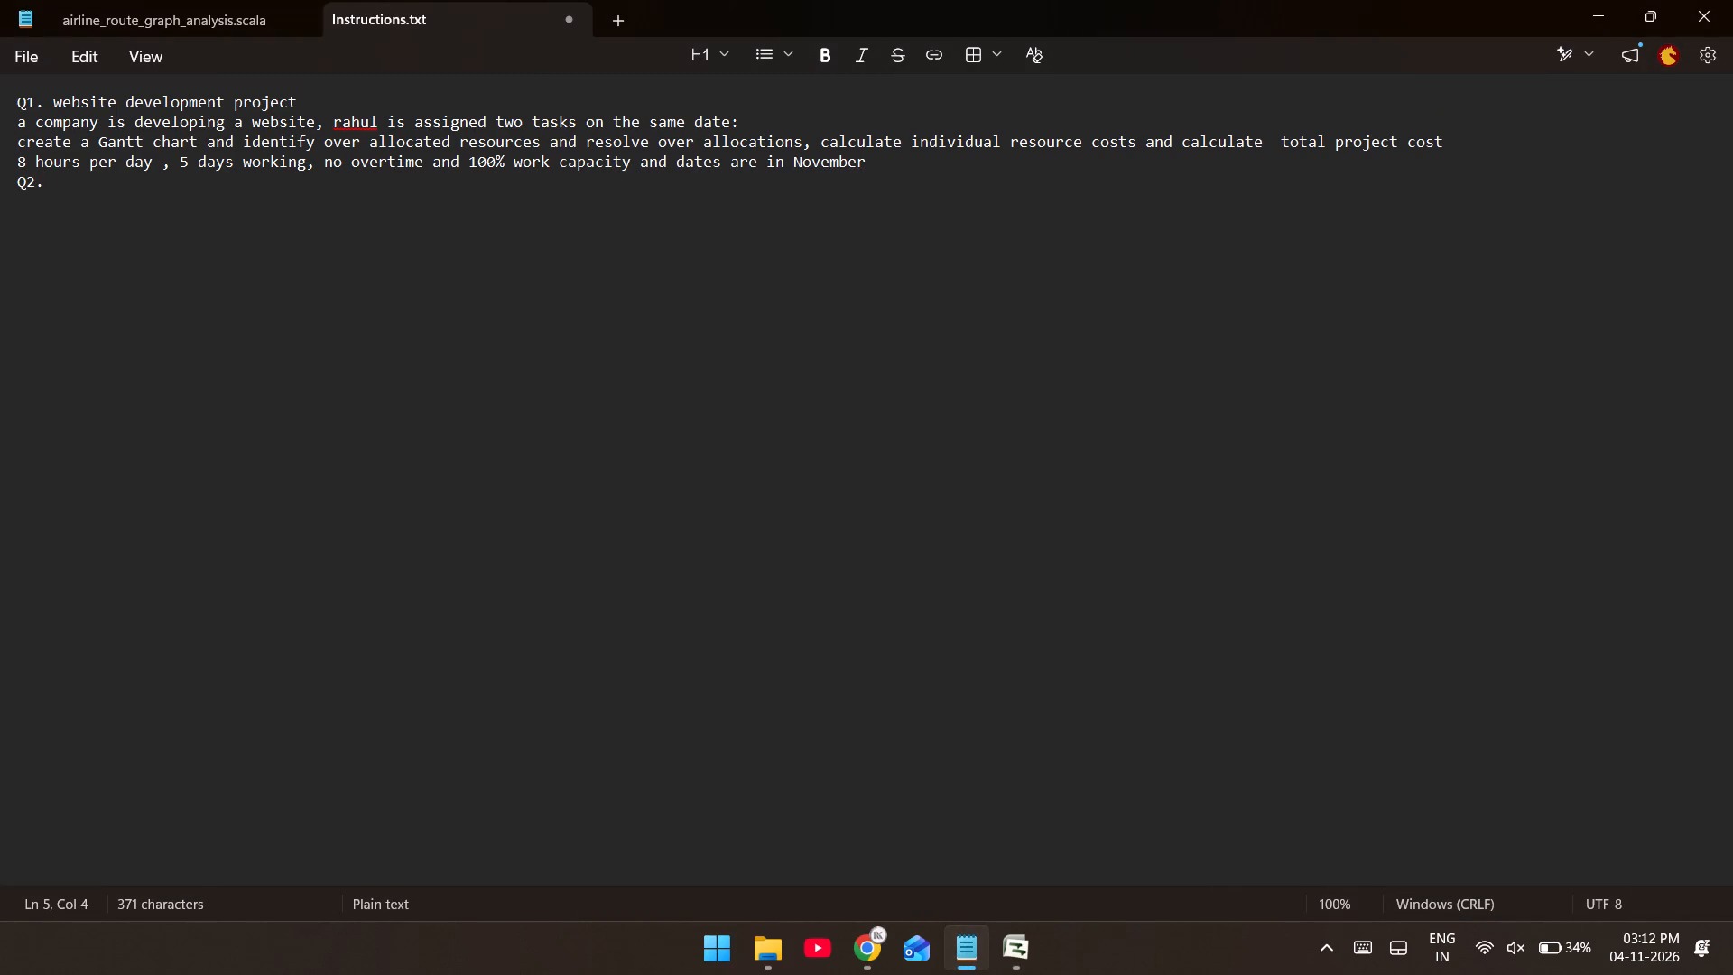
Return to Microsoft Project, save new project.mpp and close the program.
key("alt+Tab")
key("ctrl+s")
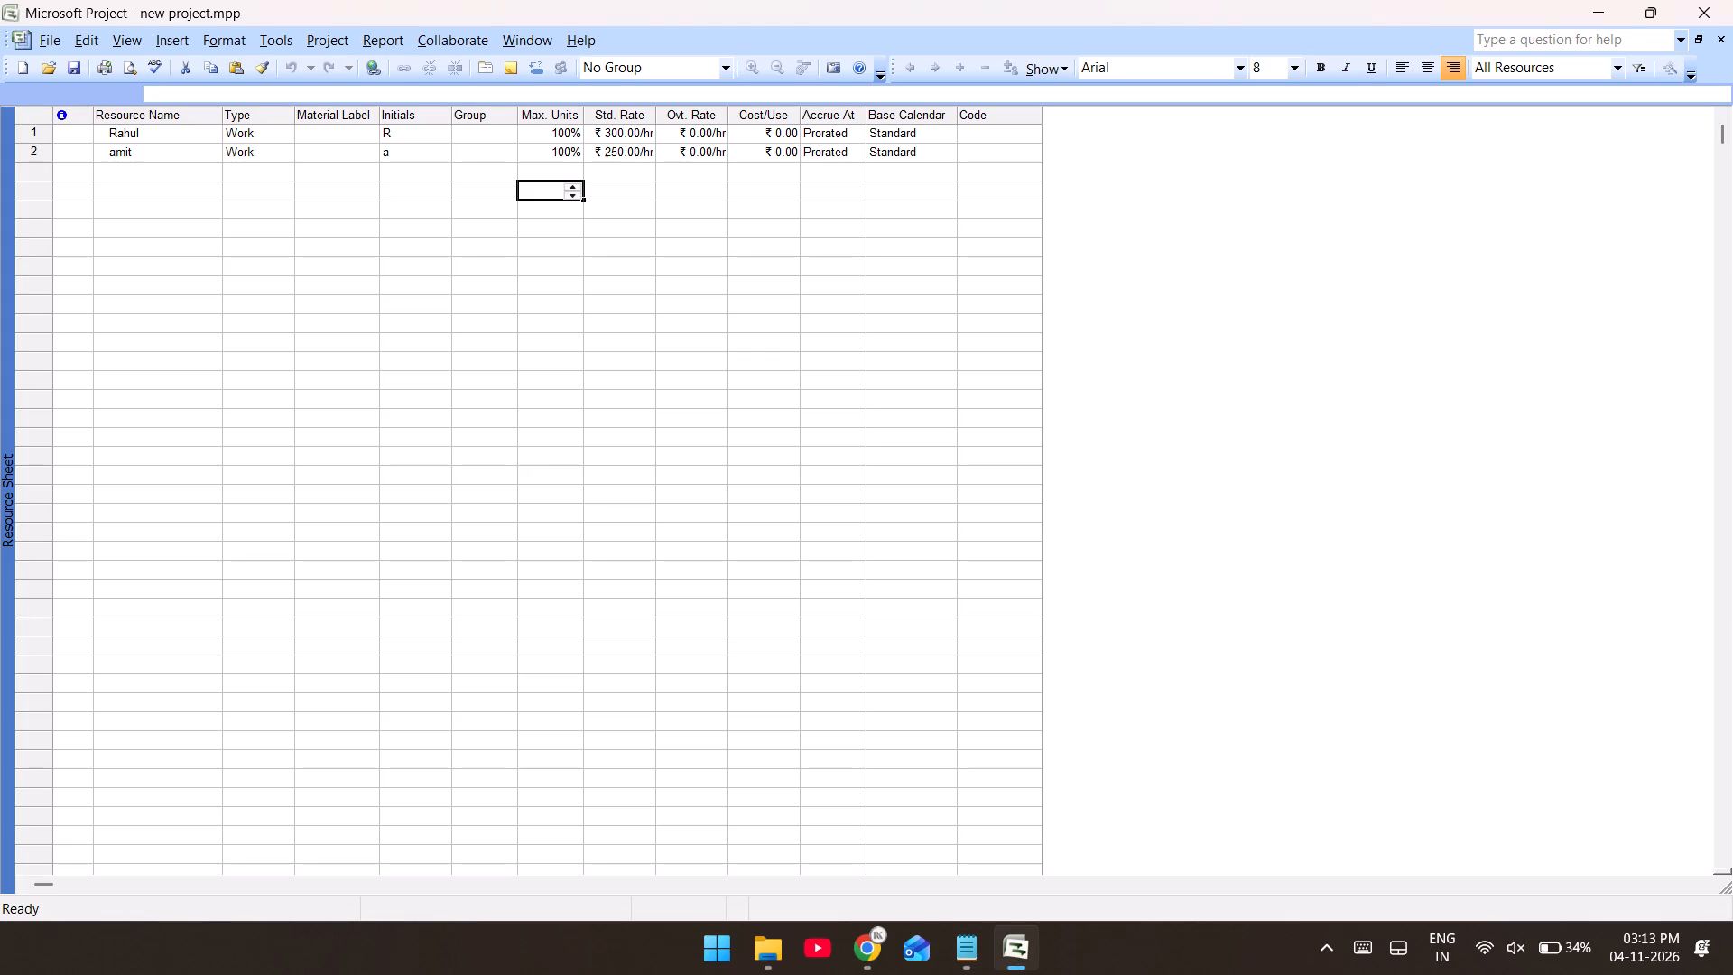
left_click(1732, 0)
Switch to File Explorer and rename the New Project folder as Lab Tasks.
key("alt+Tab")
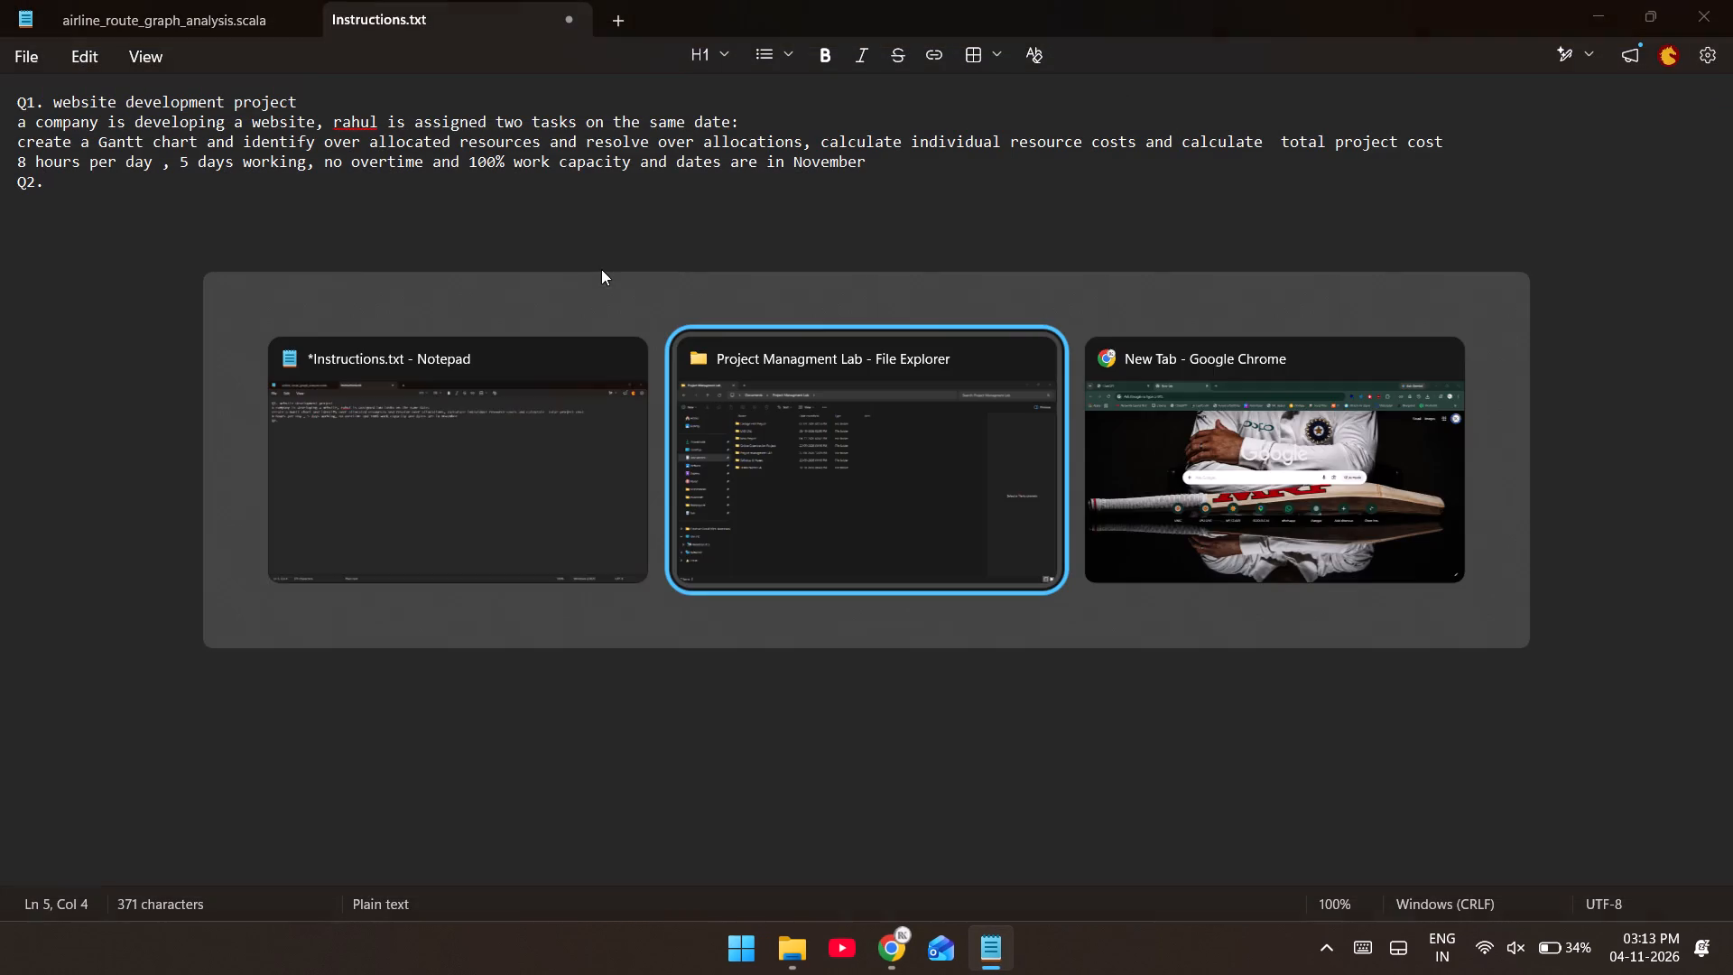
left_click(329, 255)
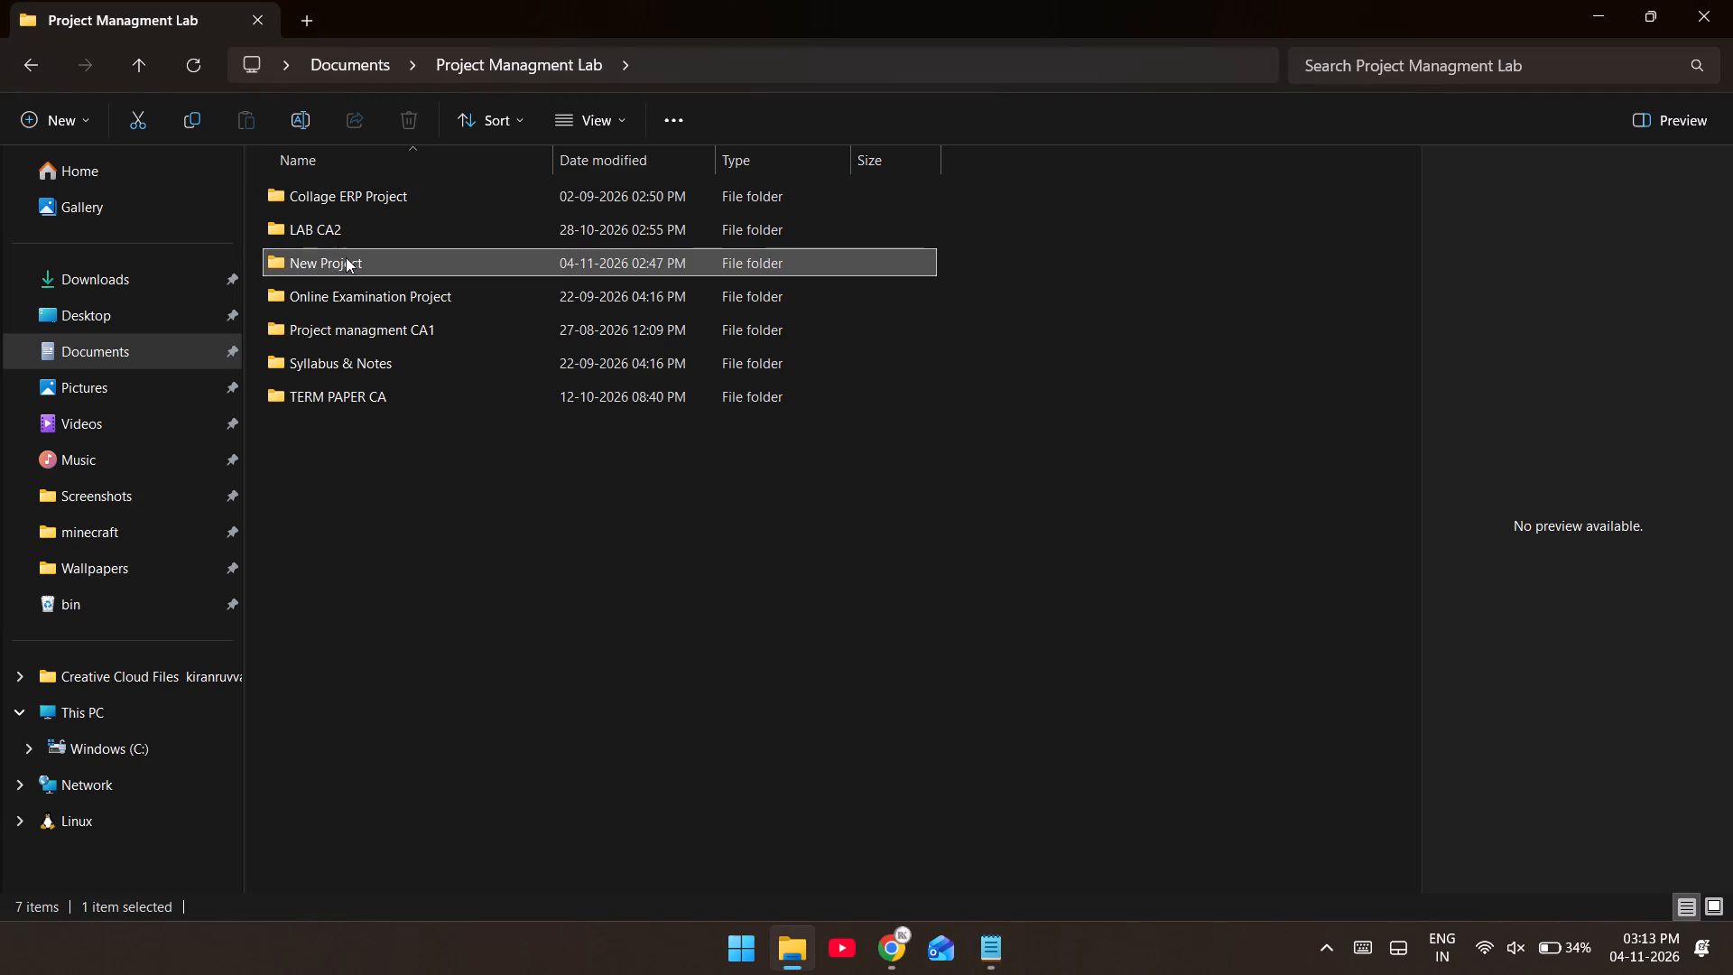
left_click(348, 258)
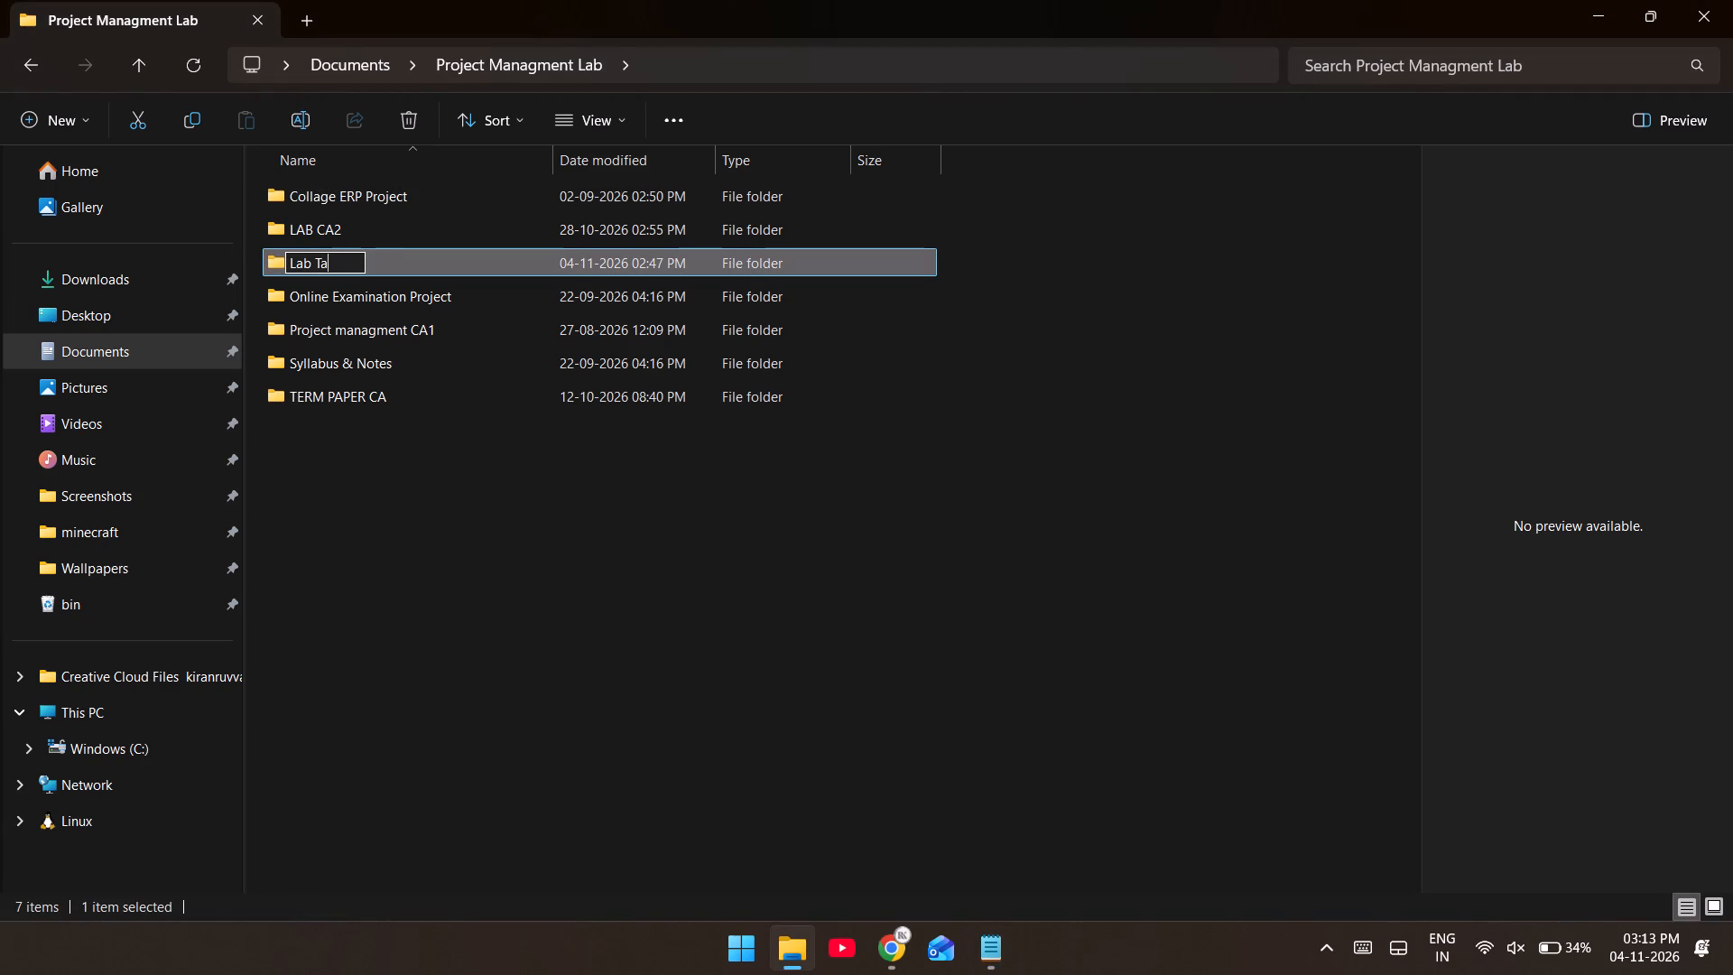
key("BackSpace")
key("BackSpace")
type("ks")
key("BackSpace")
key("BackSpace")
type("sks")
key("Return")
left_click(478, 583)
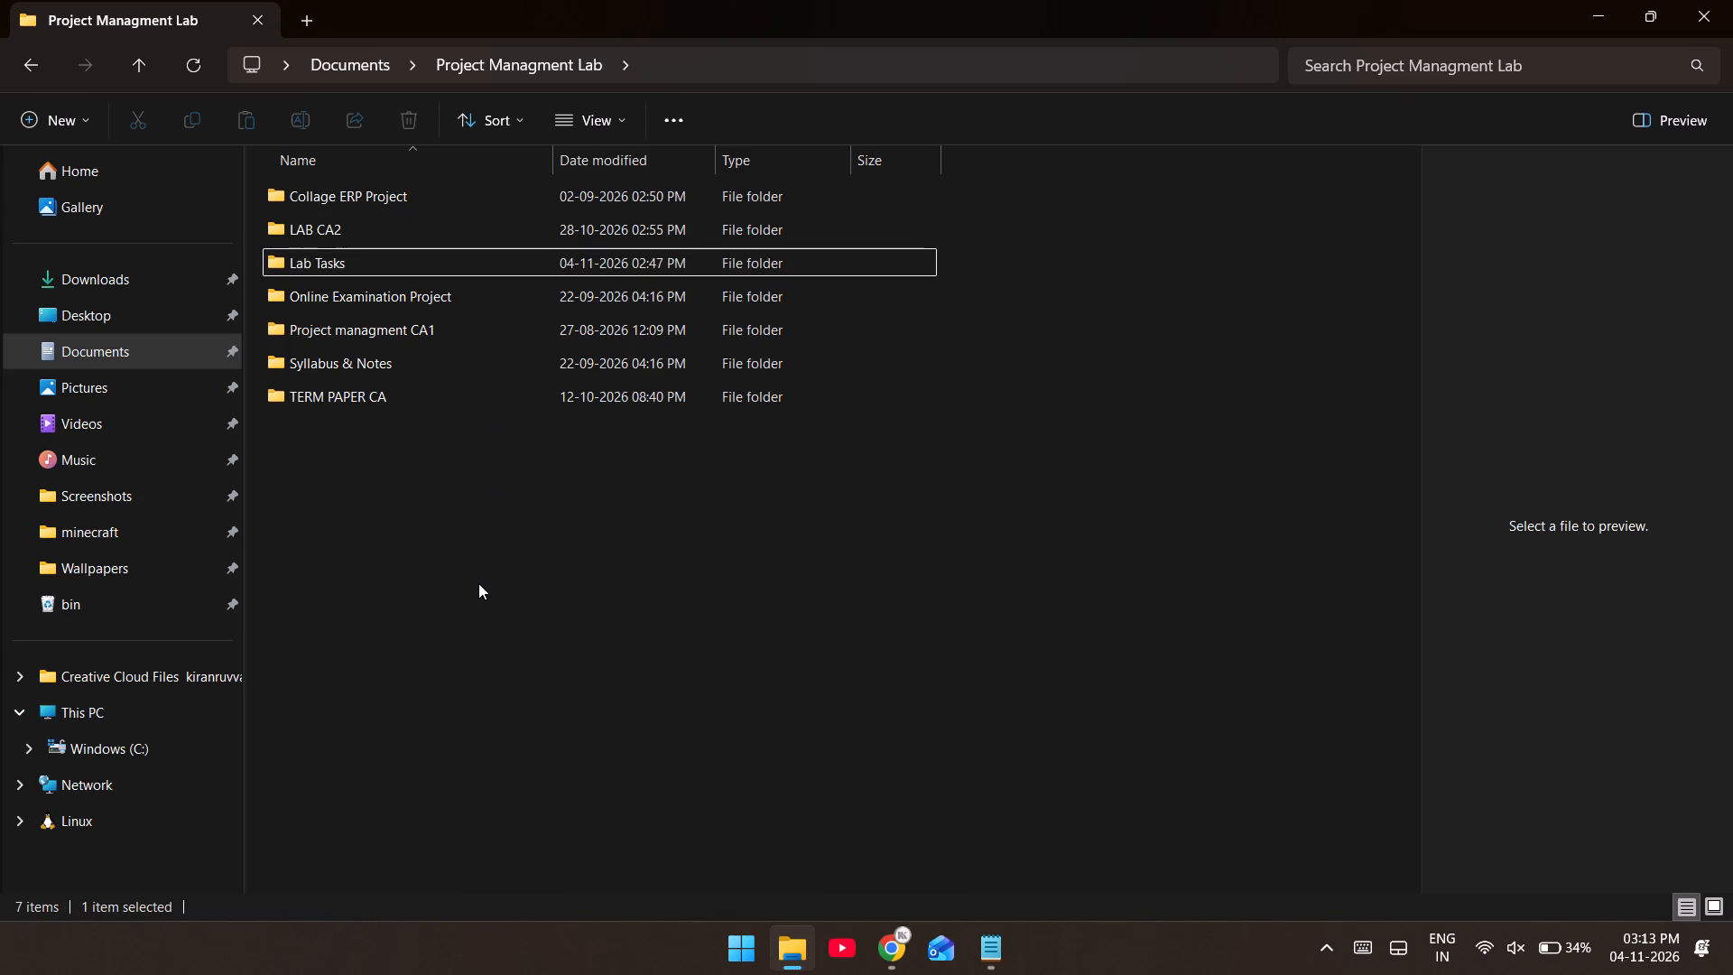
Open the Lab Tasks folder and rename new project.mpp as new project 1.mpp.
left_click(389, 263)
key("Return")
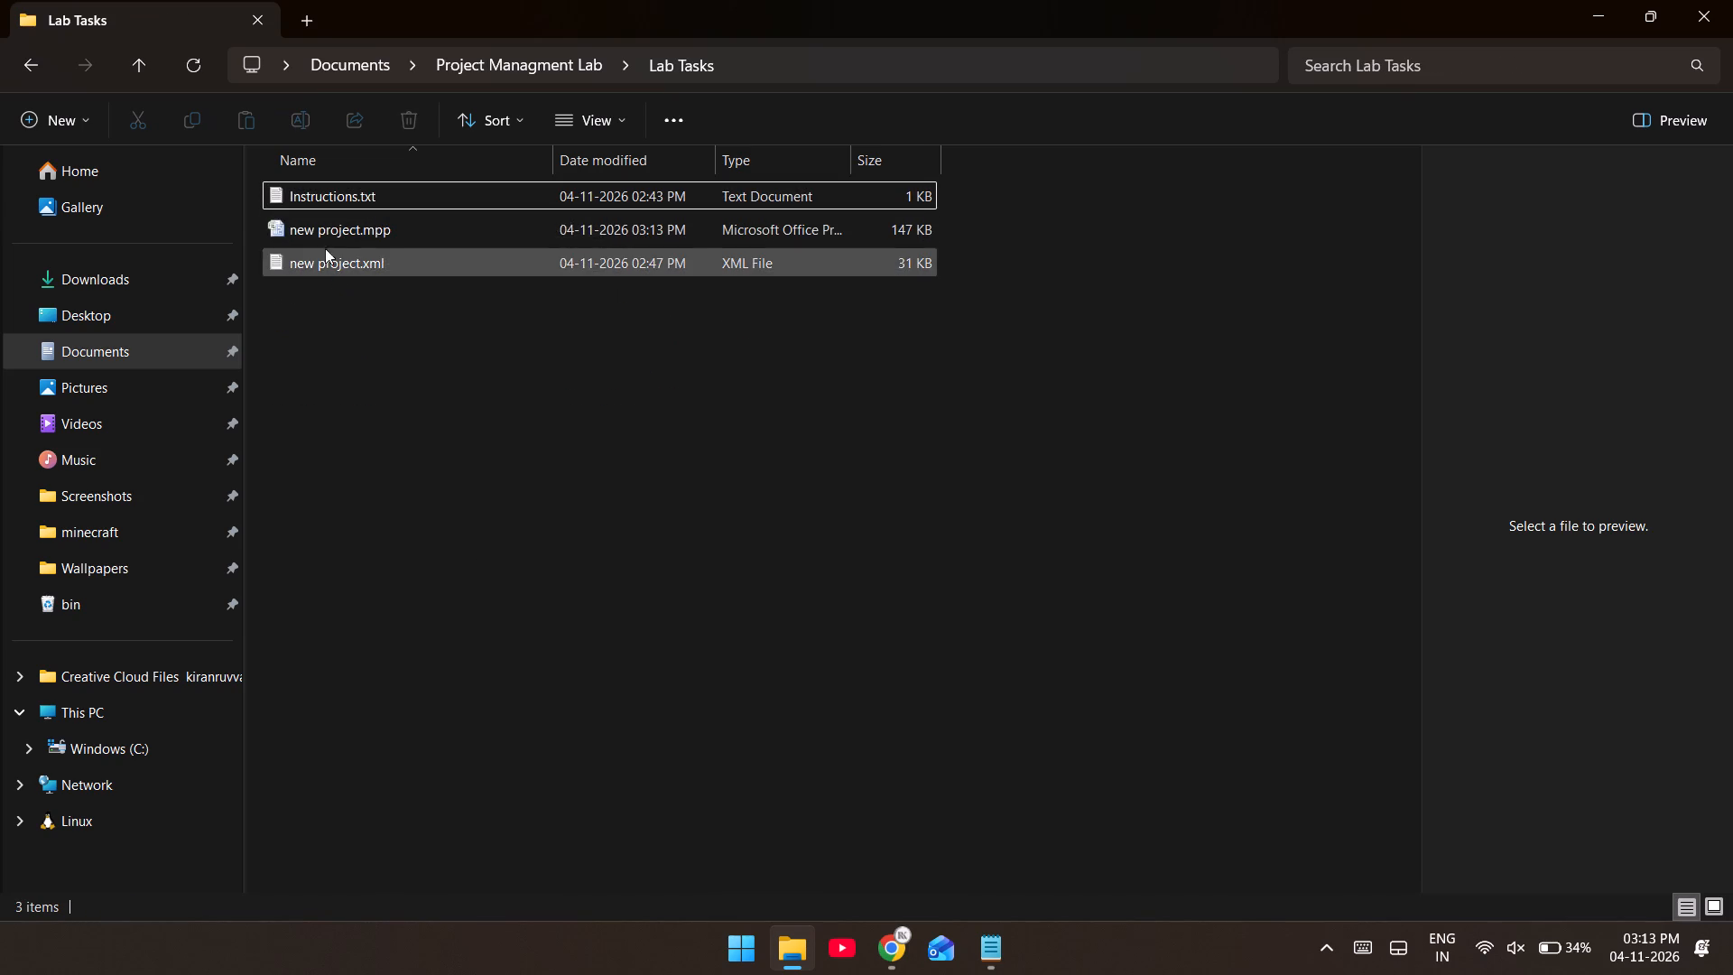
left_click(360, 227)
left_click(357, 228)
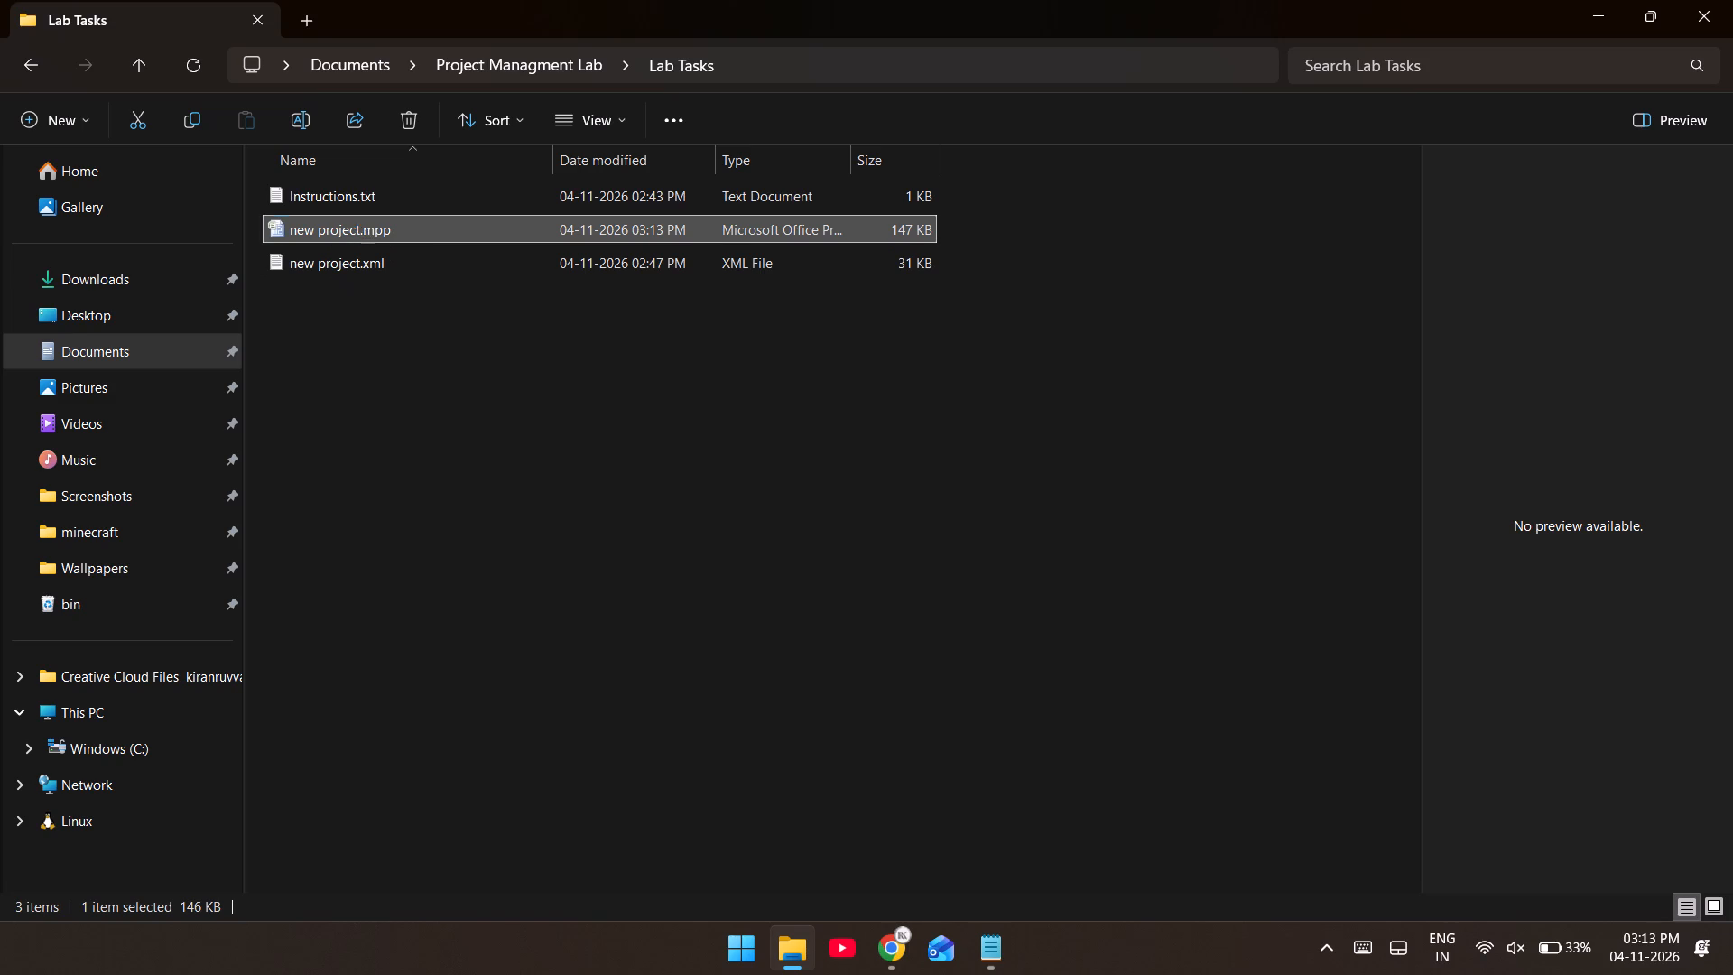
key("Right")
key("space")
type("1")
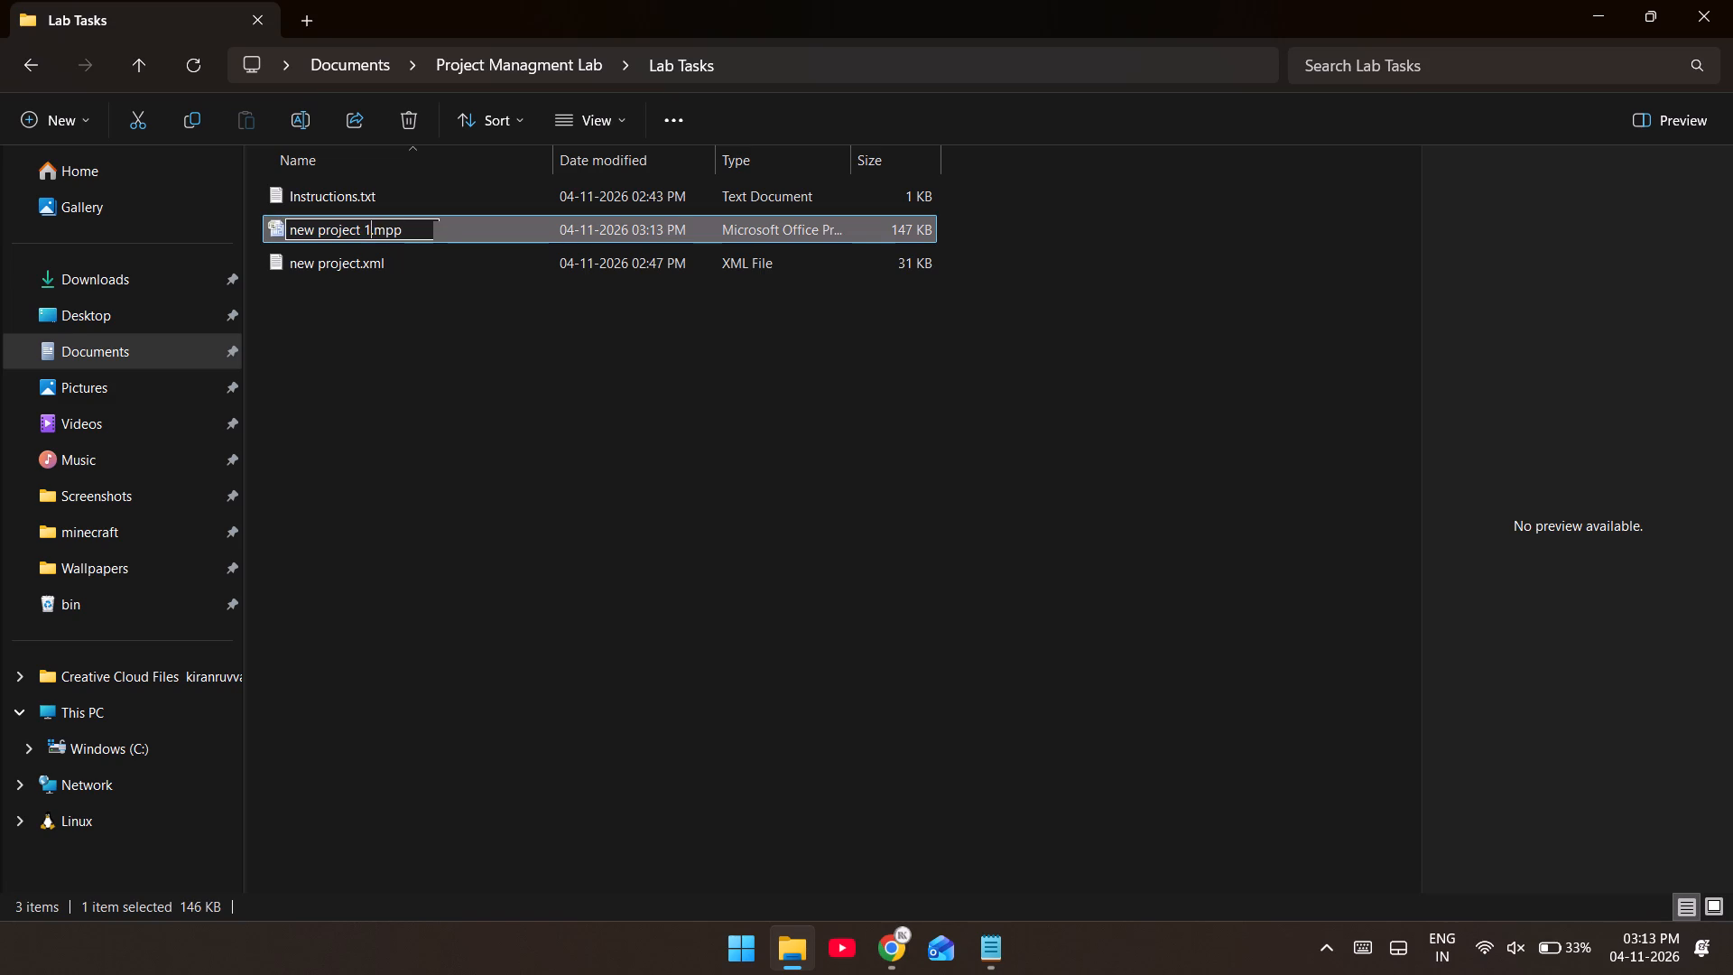
key("Return")
Delete the new project.xml file from the Lab Tasks folder.
left_click(349, 255)
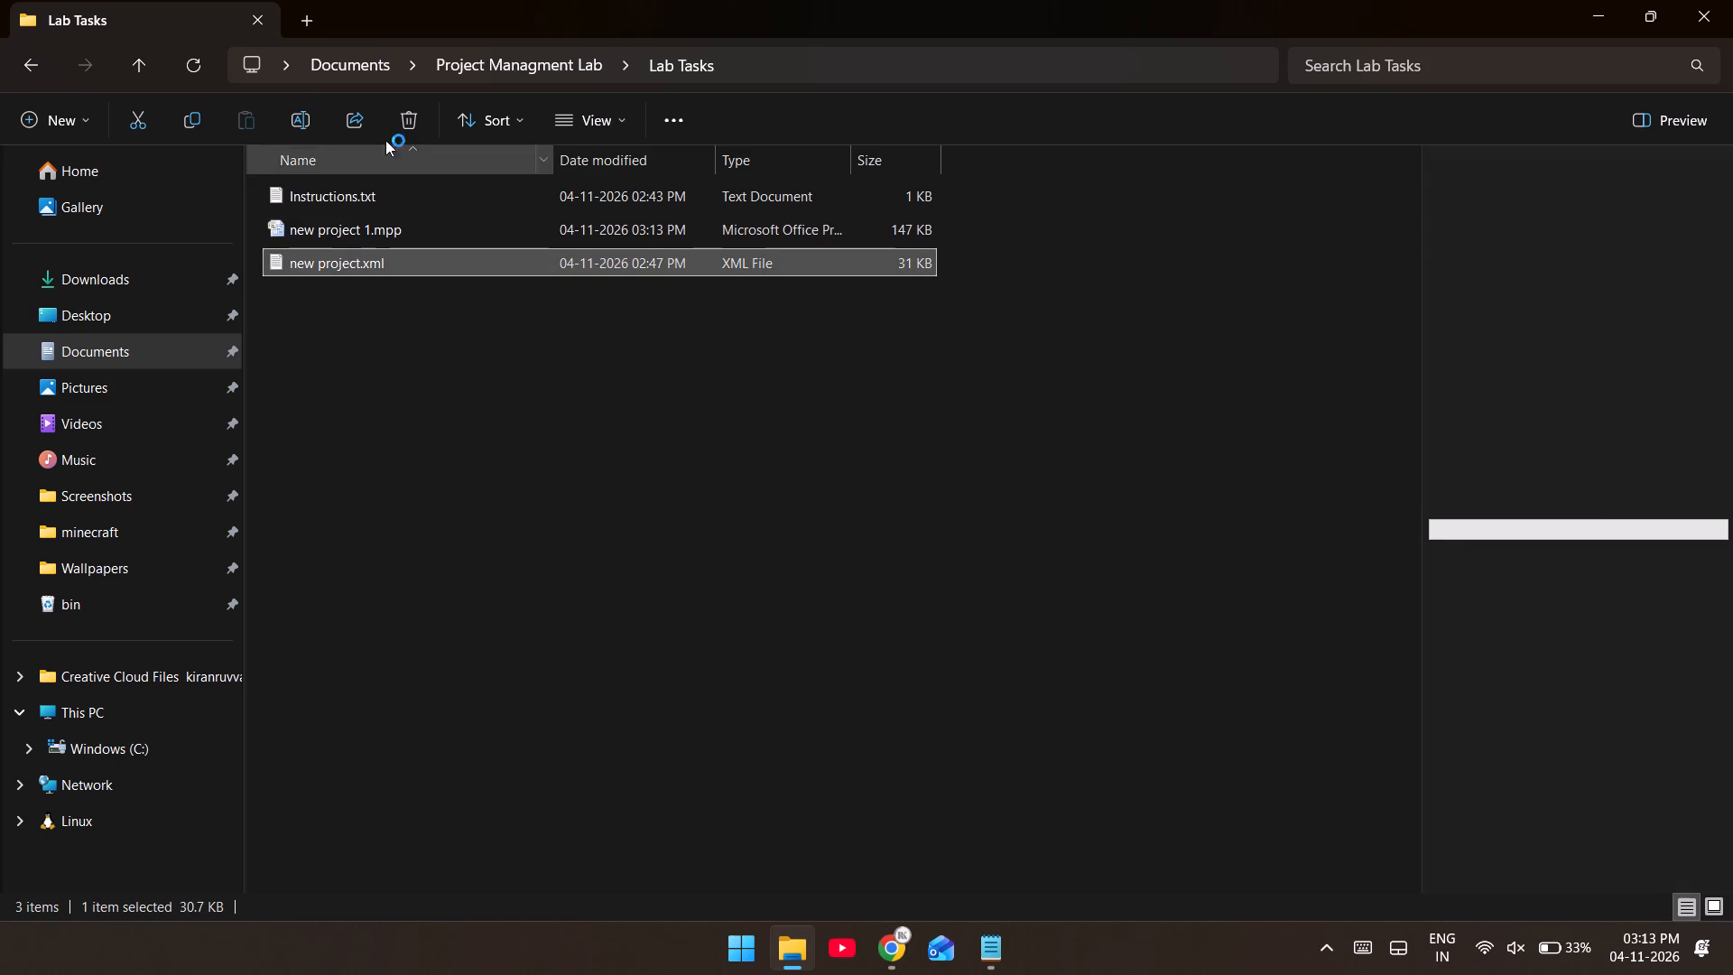
left_click(401, 120)
Switch to the Google Chrome window with the empty new tab.
key("alt+Tab")
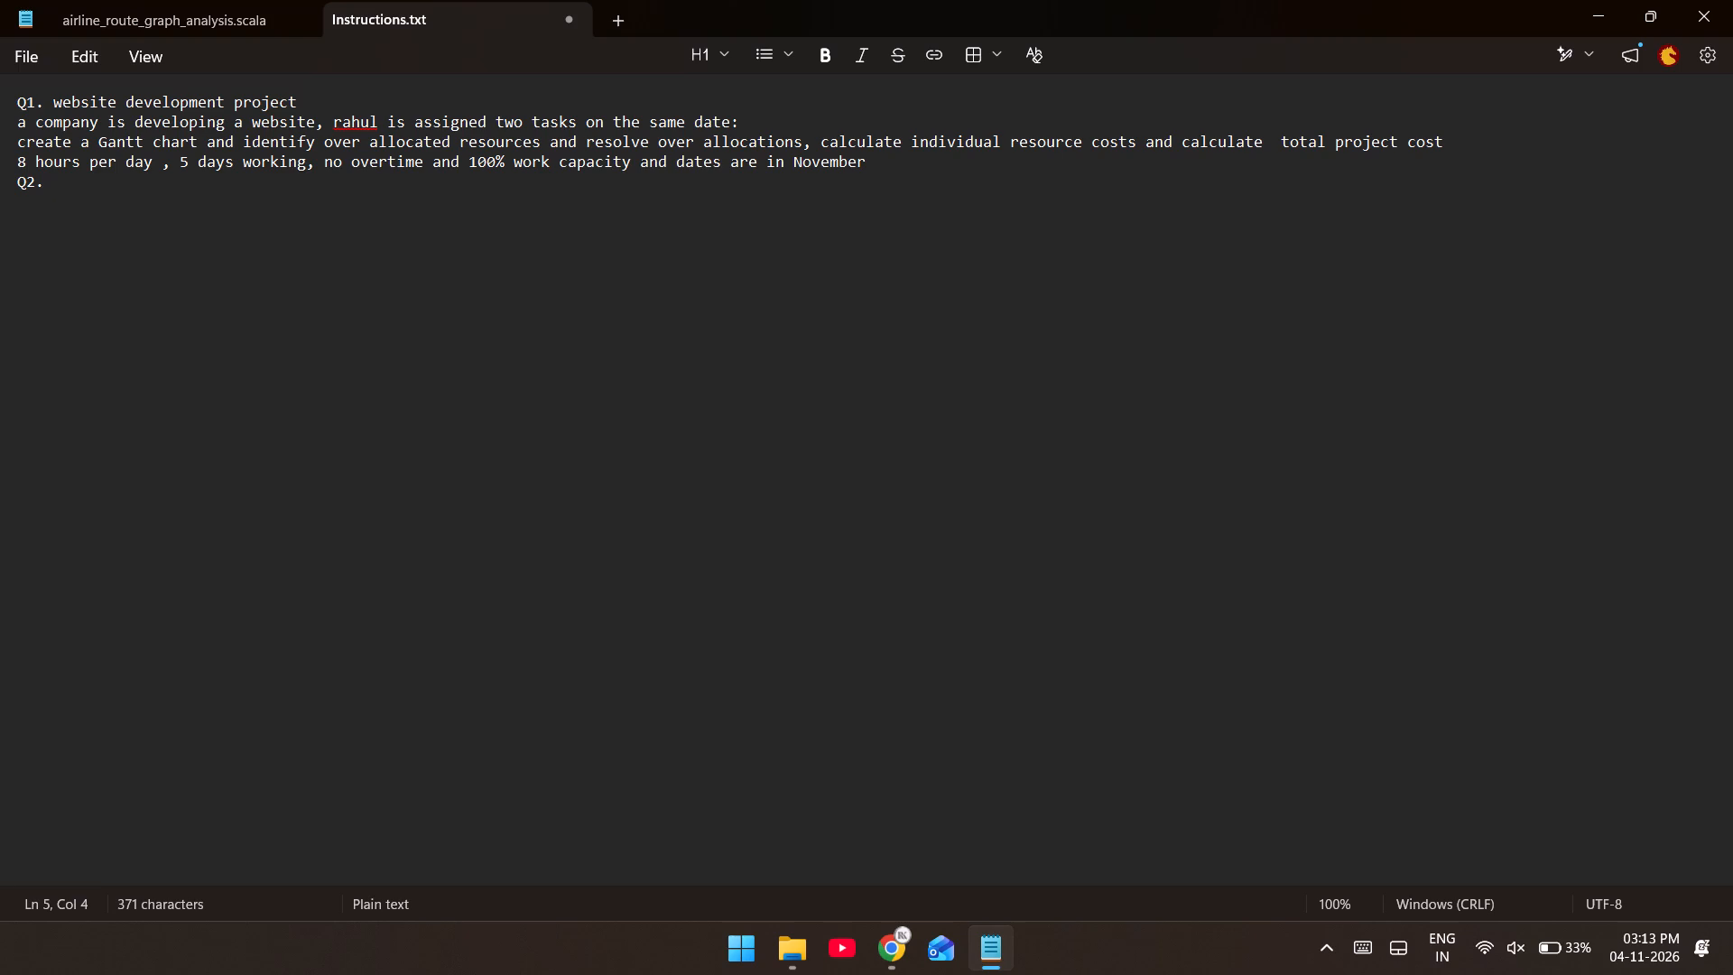
key("alt+Tab")
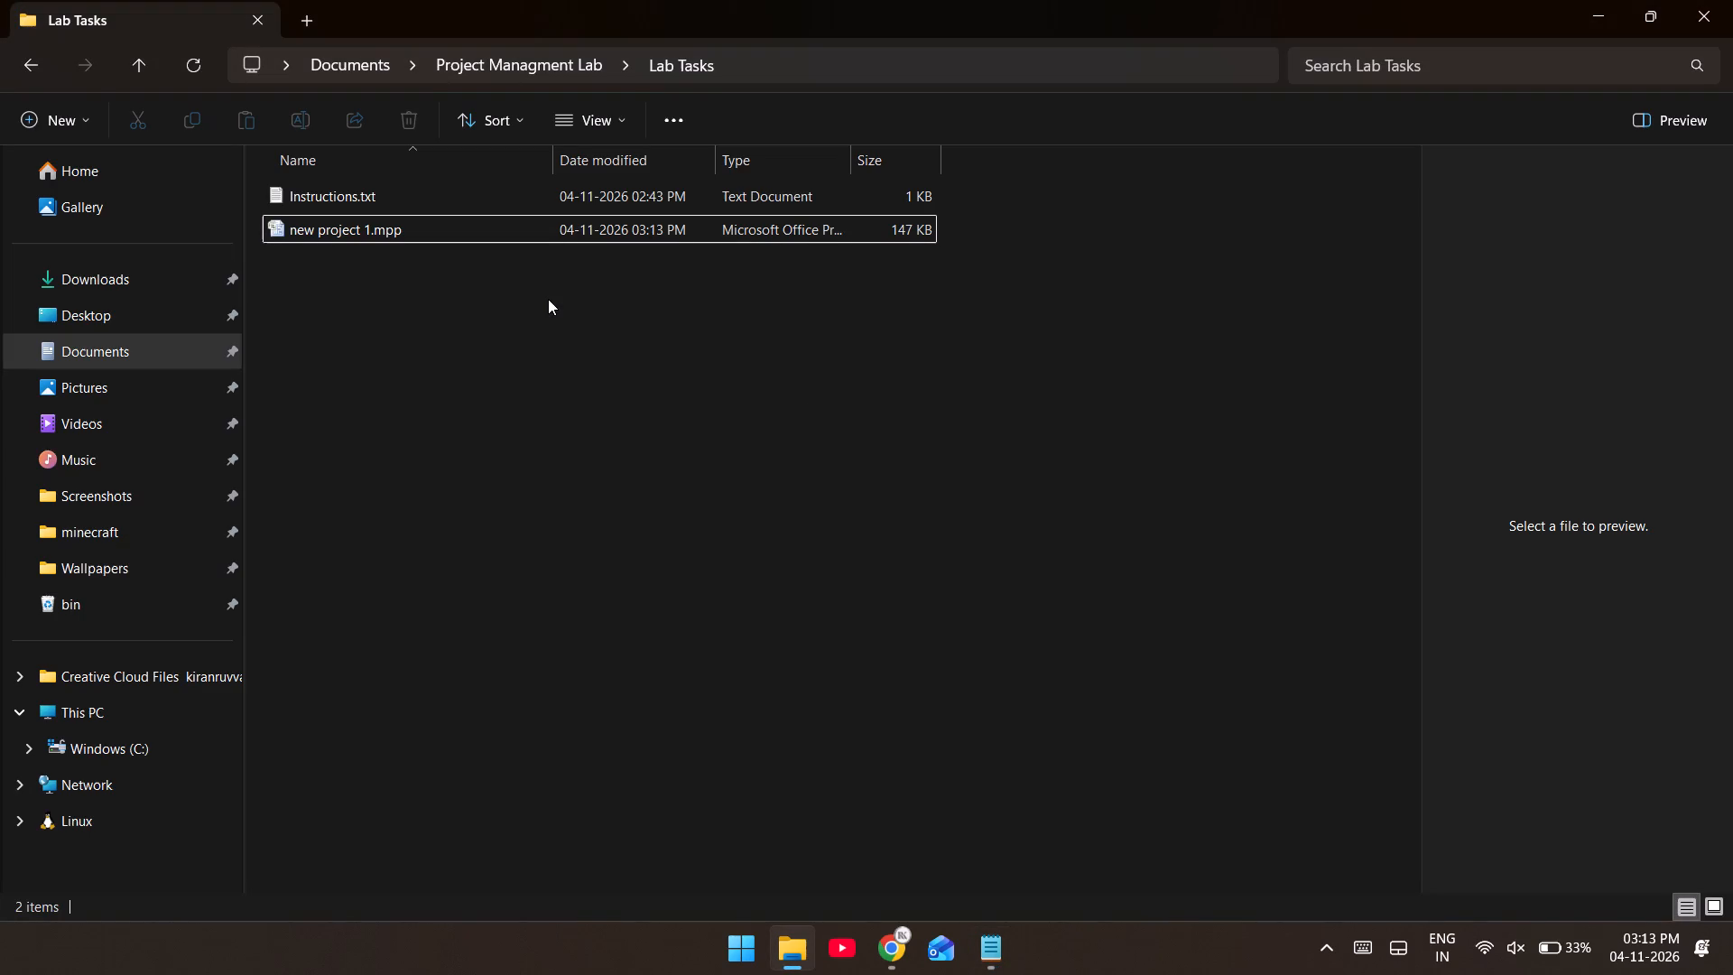
key("alt+Tab")
key("alt+Tab")
left_click(548, 299)
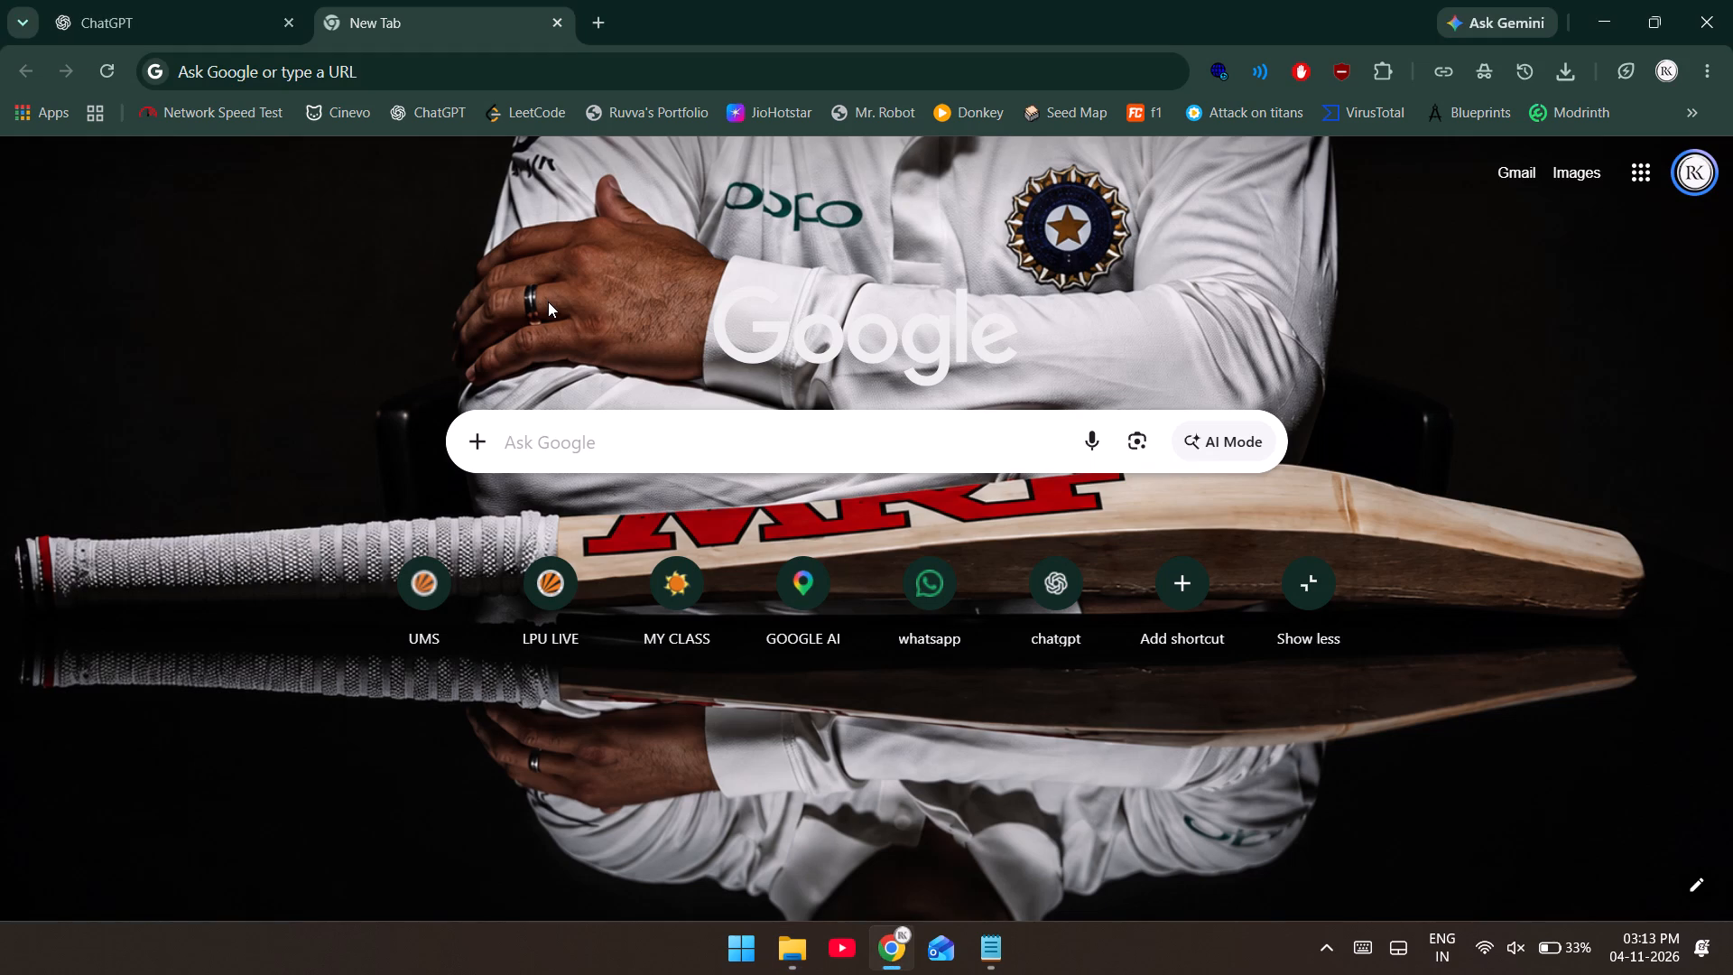
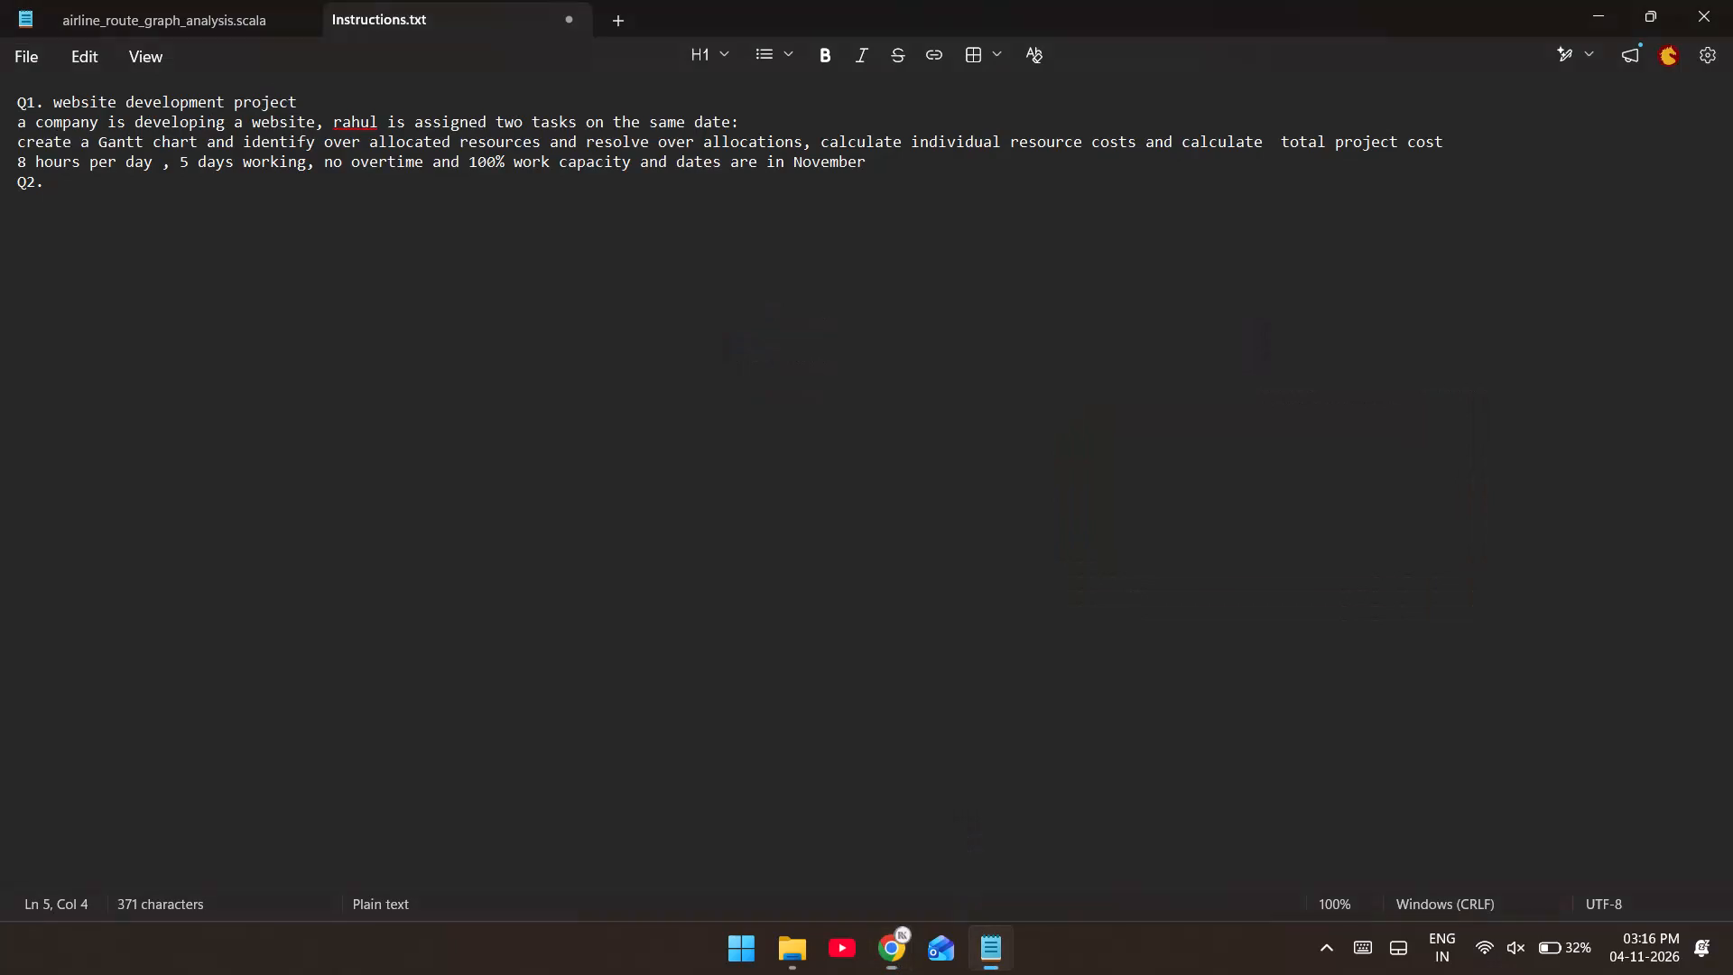
In Instructions.txt, add after Q2. the text "same, resources : 2 , one resource max limit : 50% and others : 100 % and".
left_click(308, 209)
type("same, resources")
key("space")
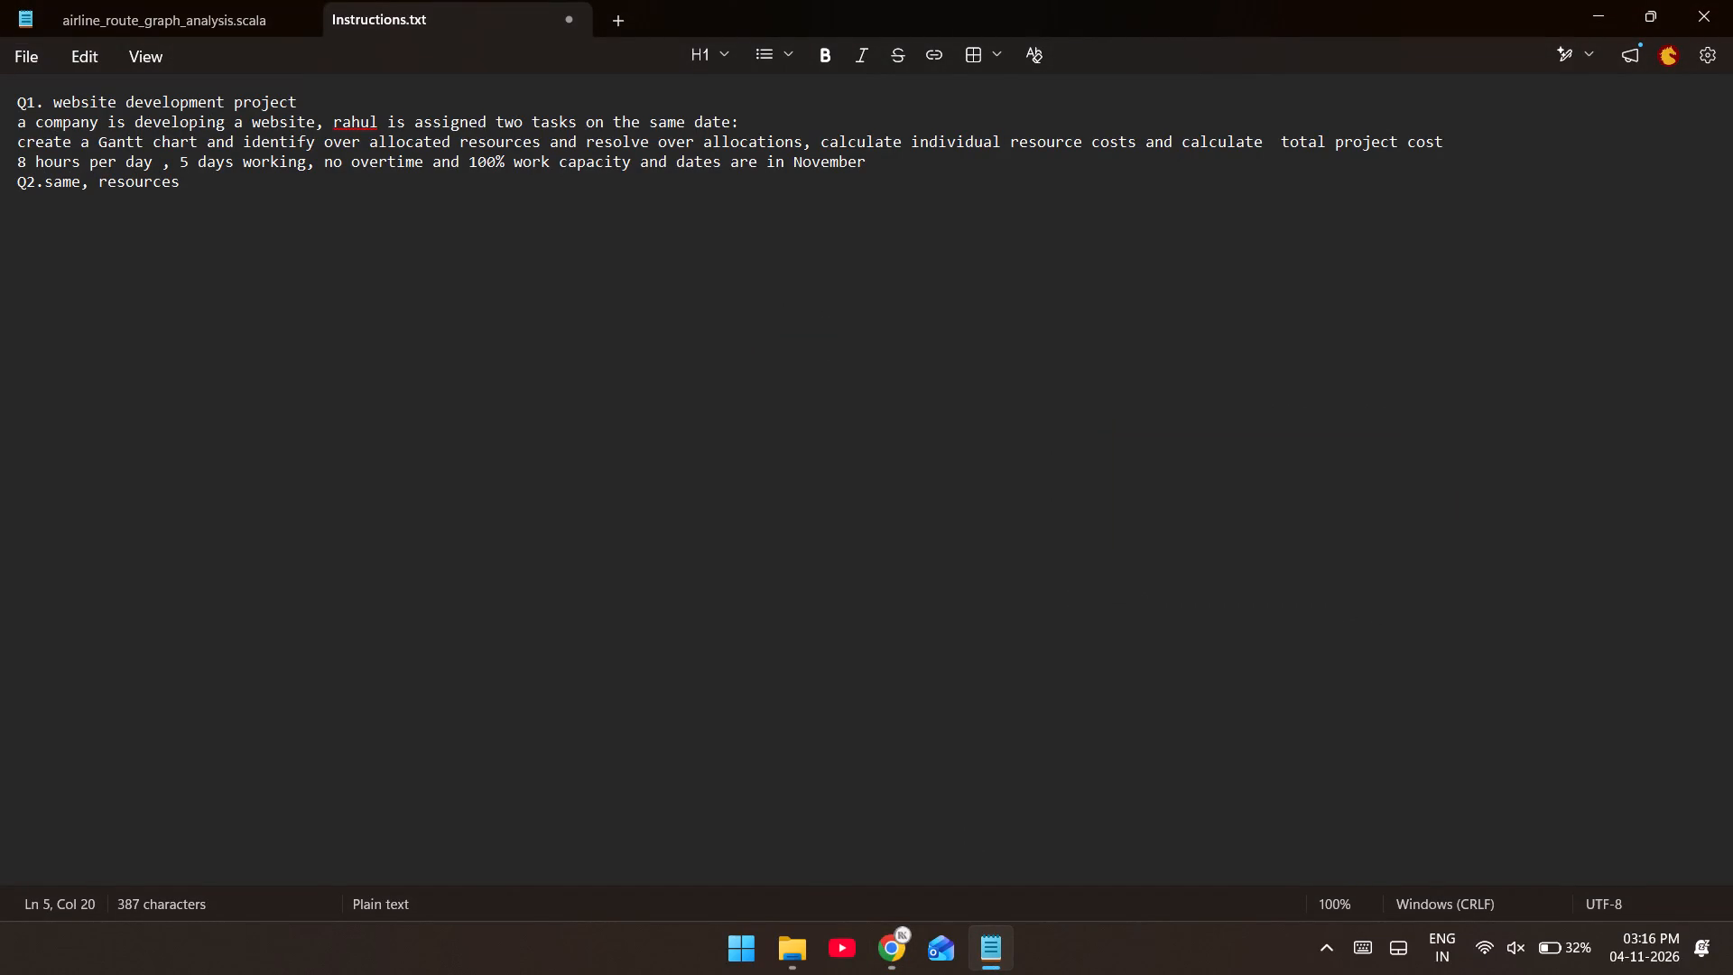
type(":\"")
key("BackSpace")
key("space")
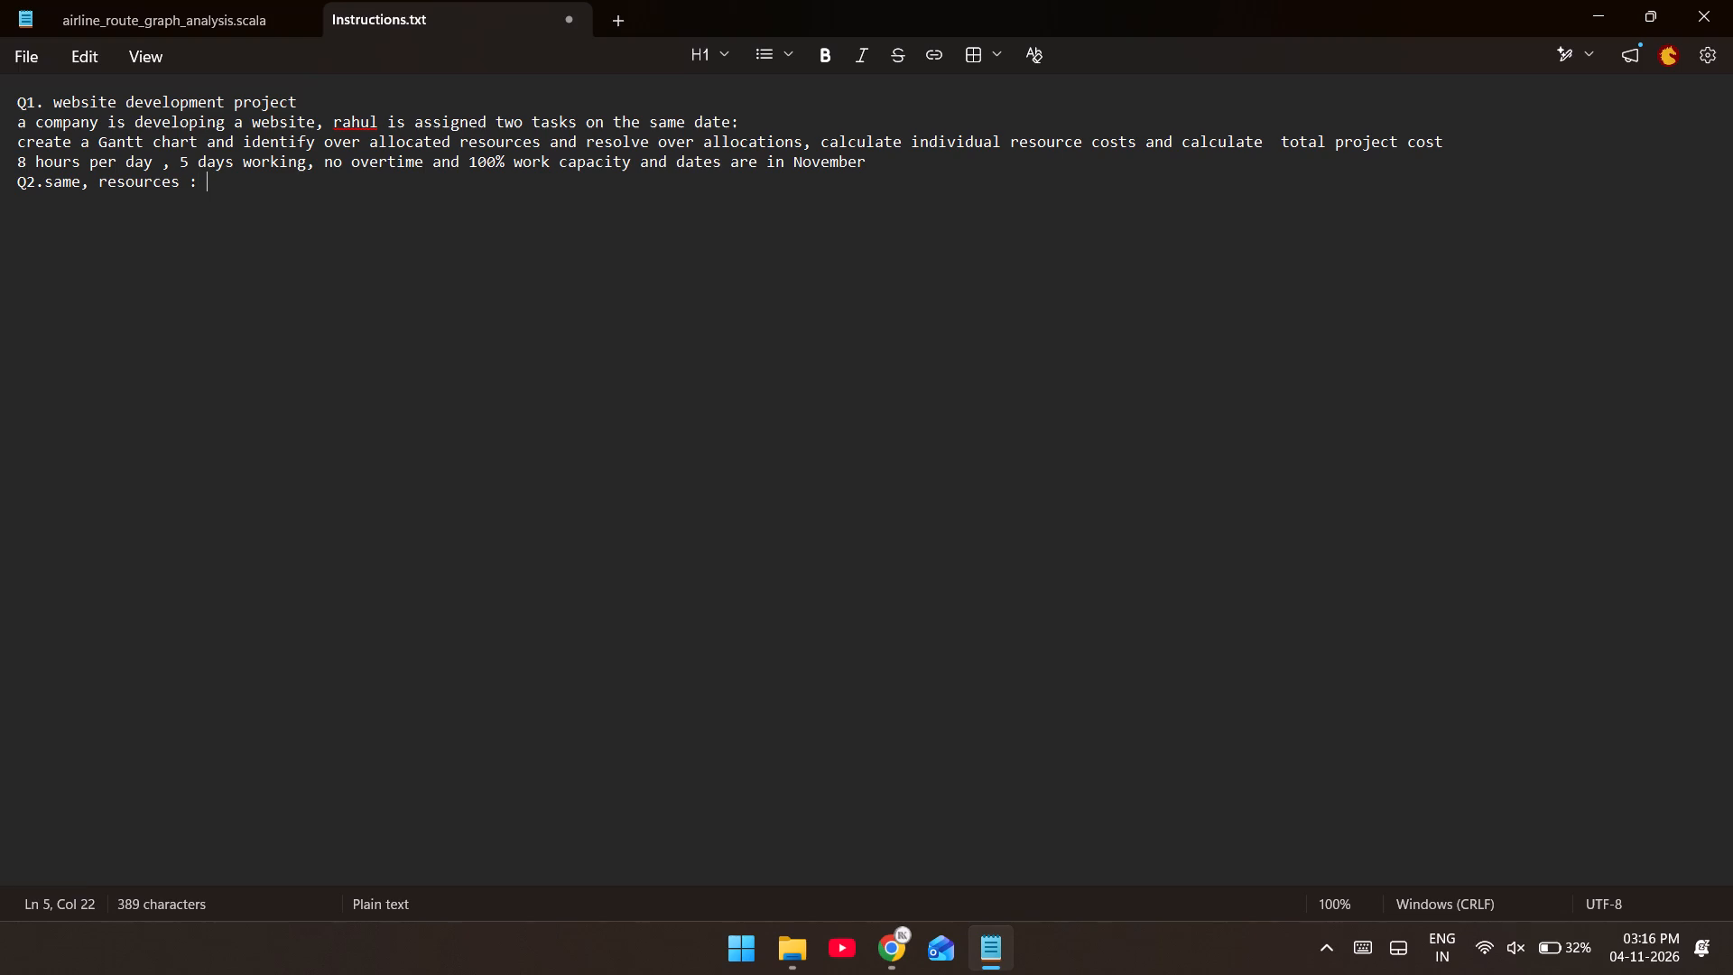
type("2")
key("space")
type(", one resor")
key("BackSpace")
type("ur")
type("ce")
key("space")
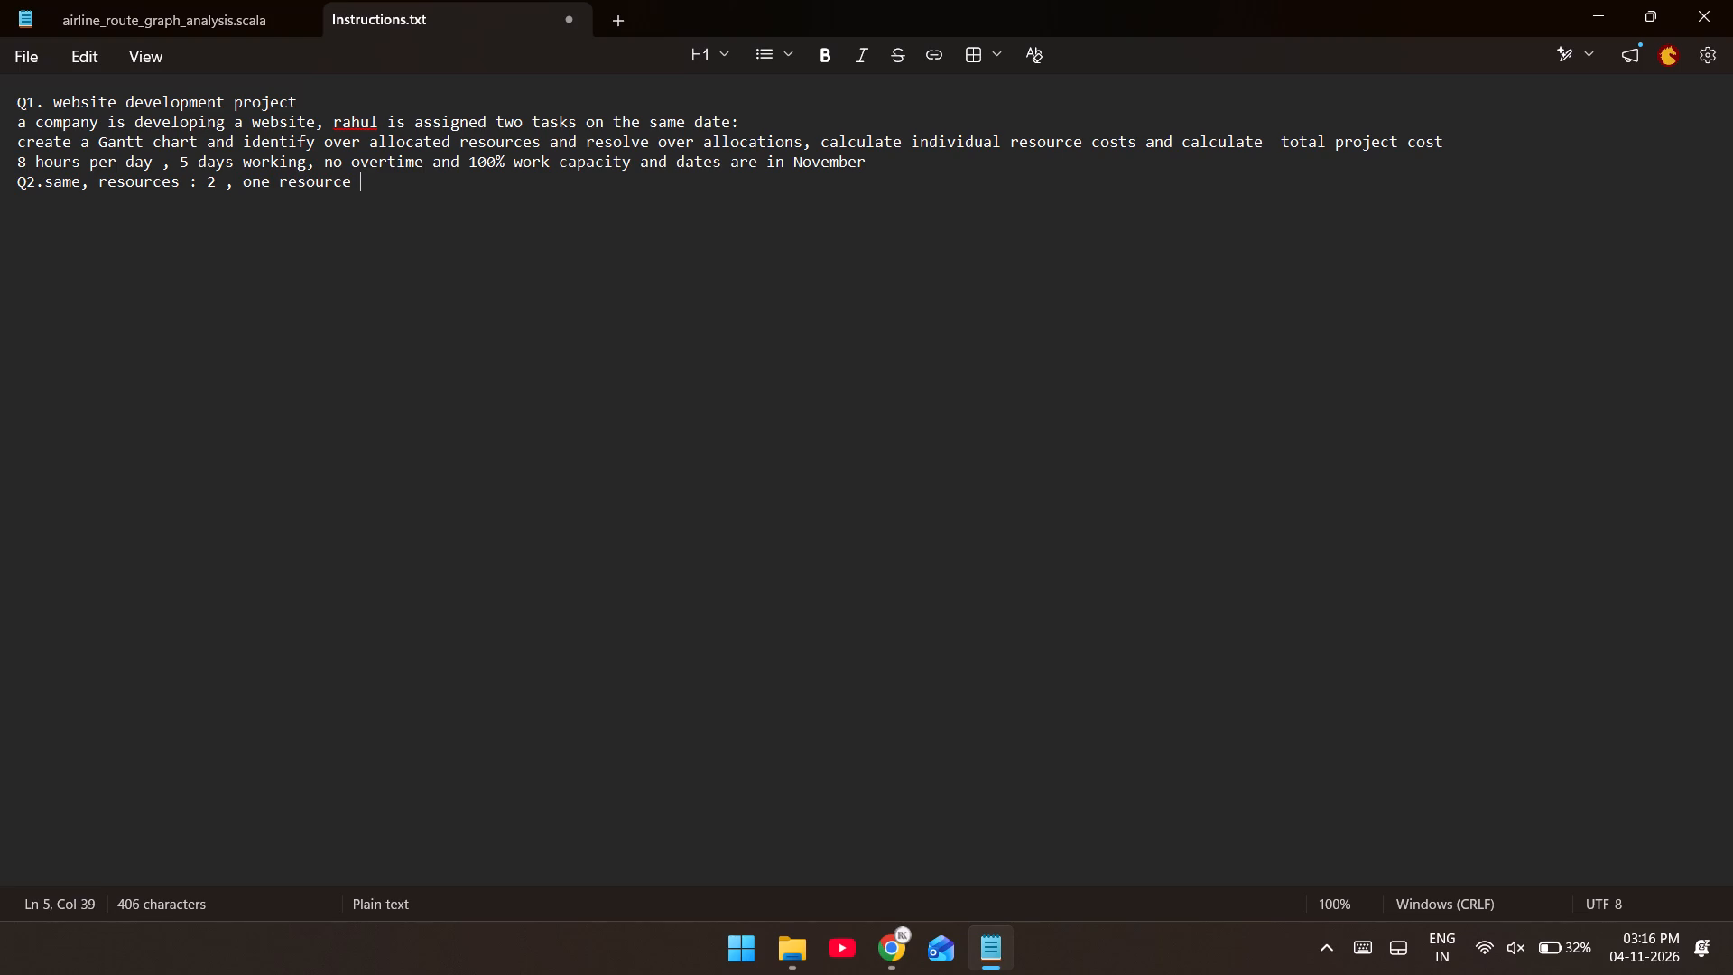
type("max limit : 50")
type("% and others : 100 % and")
key("space")
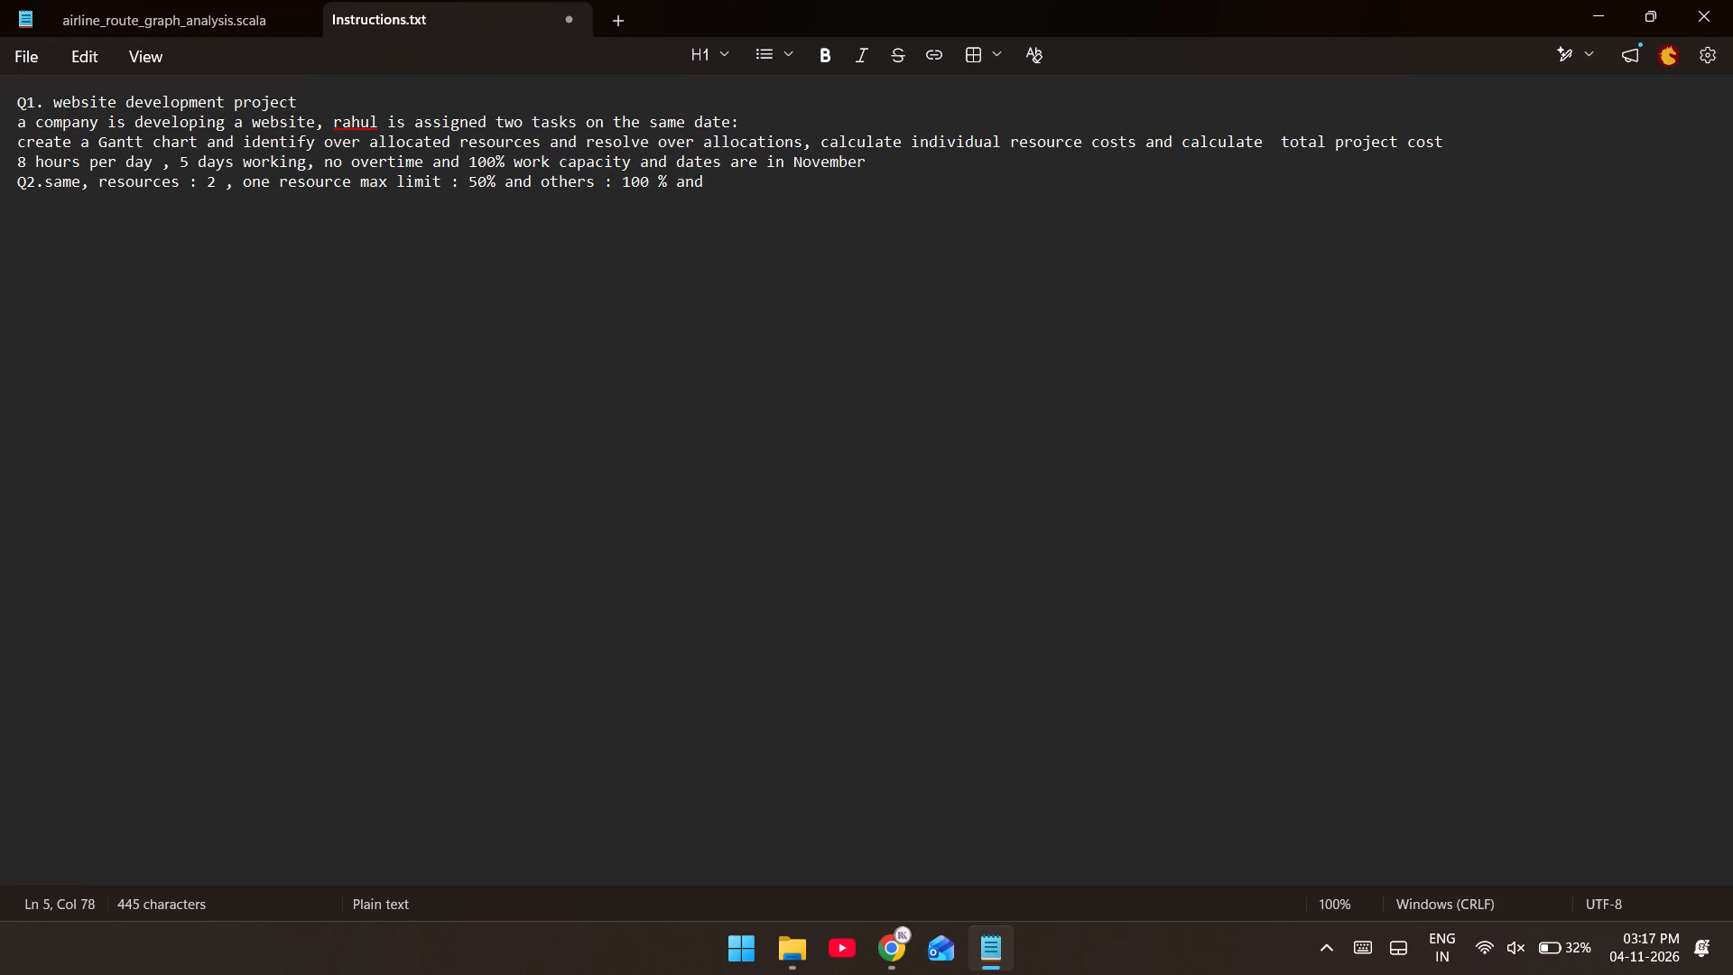
Continue the Q2 line with "three tasks and 50% limit employee has allocated for 2 tasks".
type("three taks an")
key("BackSpace")
key("BackSpace")
key("BackSpace")
key("BackSpace")
key("BackSpace")
type("sks and on")
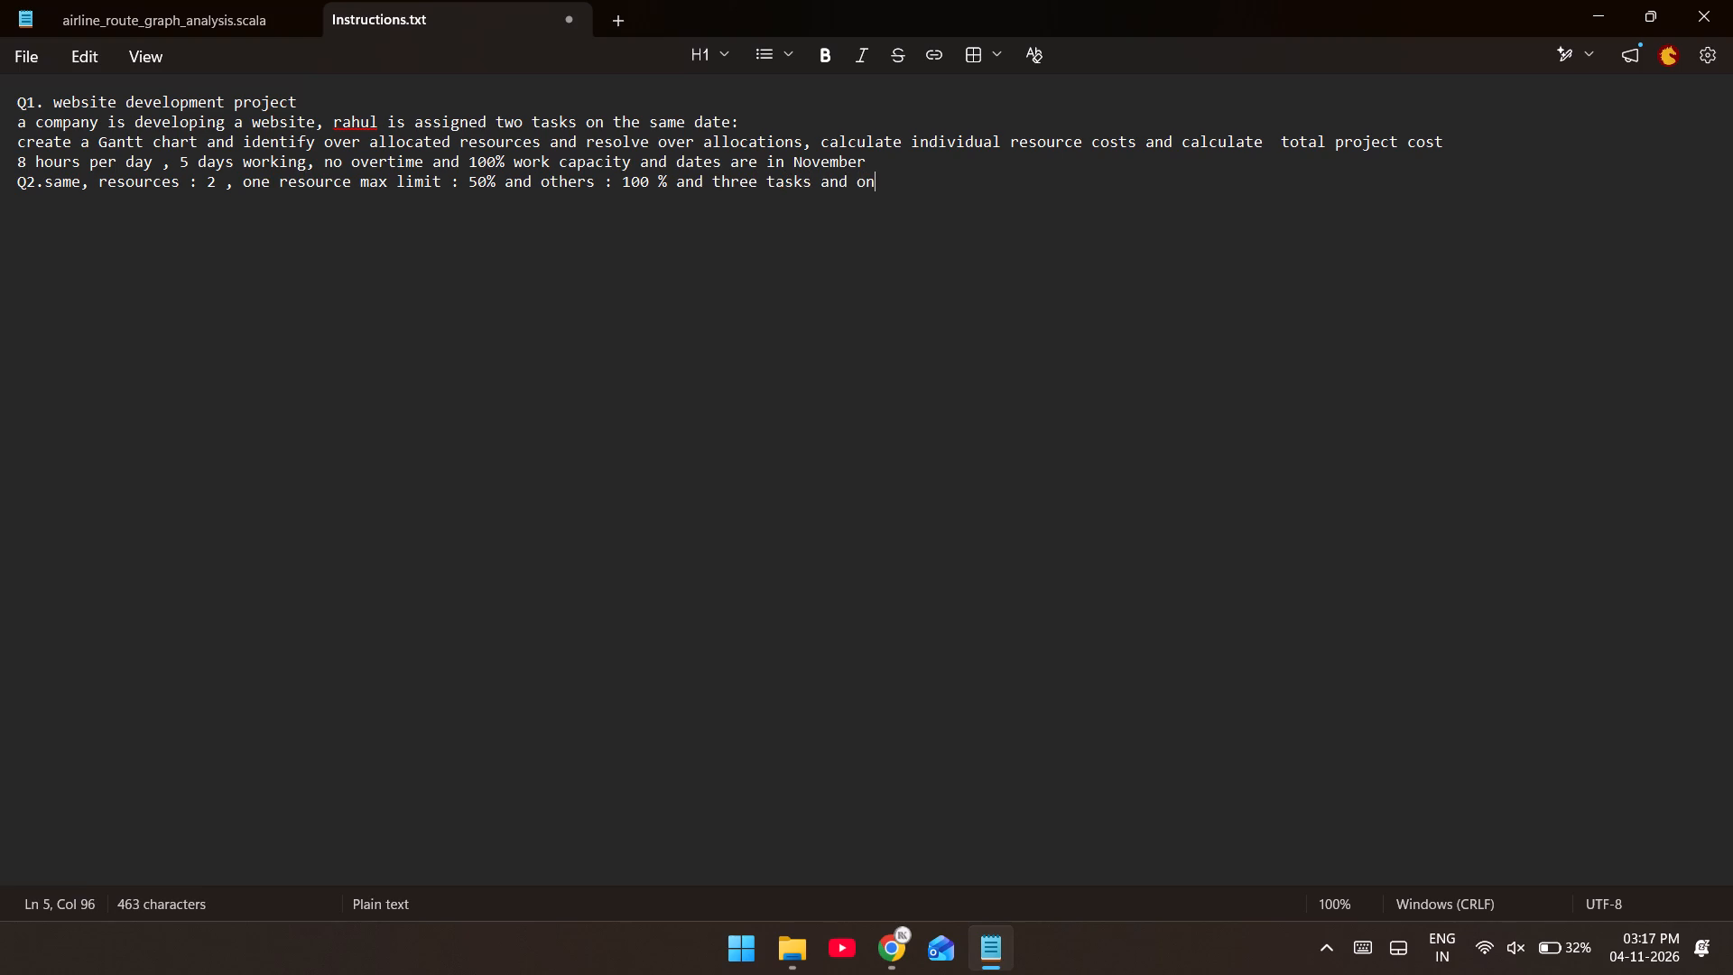
key("BackSpace")
key("BackSpace")
type("50")
type("% k=")
key("BackSpace")
key("BackSpace")
type("limit employee")
key("space")
type("has allocated for 2")
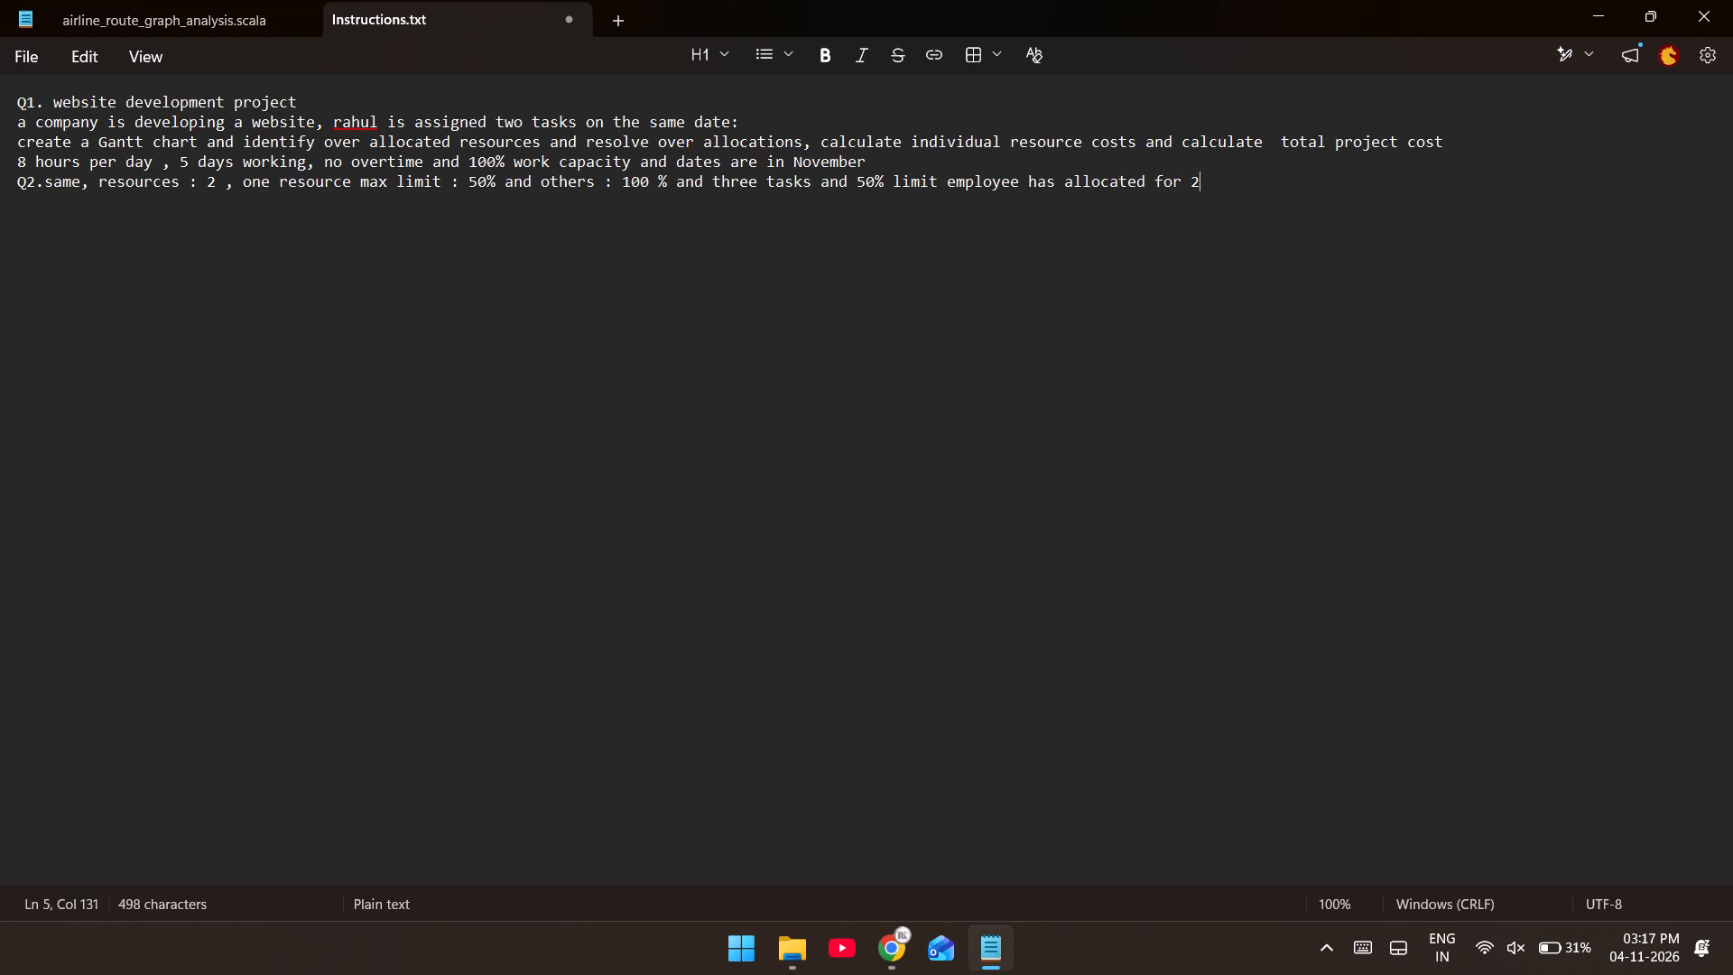
key("space")
type("taks")
key("space")
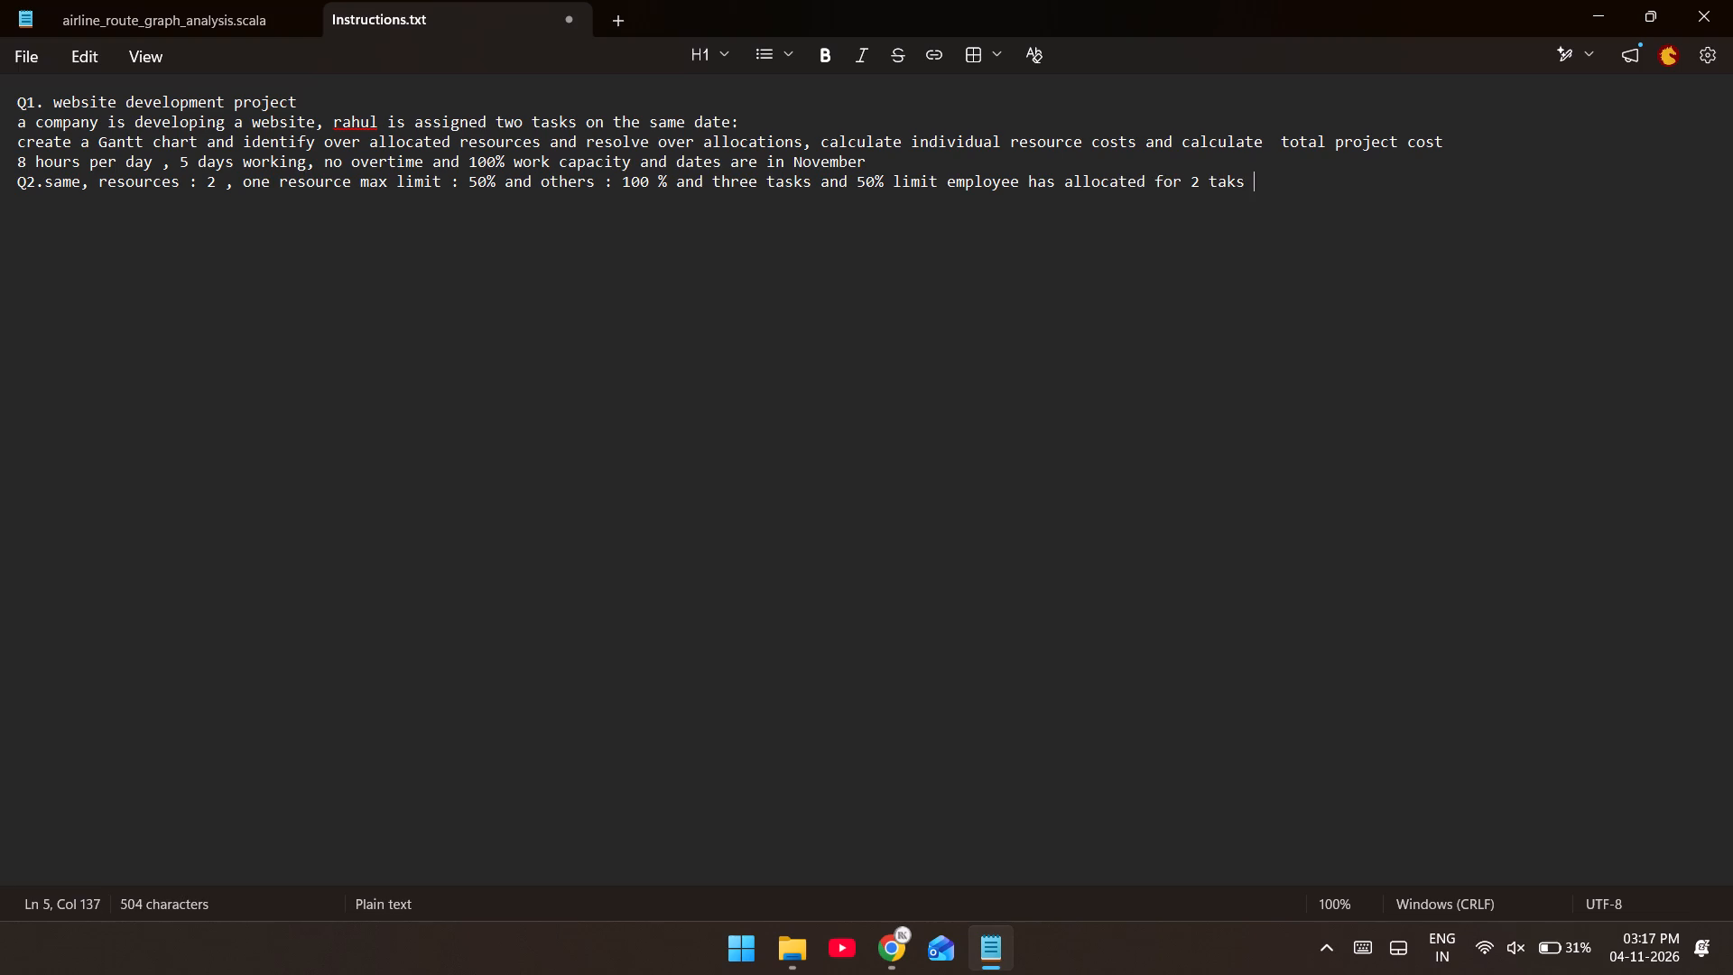
key("BackSpace")
key("BackSpace")
key("BackSpace")
type("sks")
key("space")
Finish the Q2 line with "with duration of 4 days and 3 days".
type("with durt")
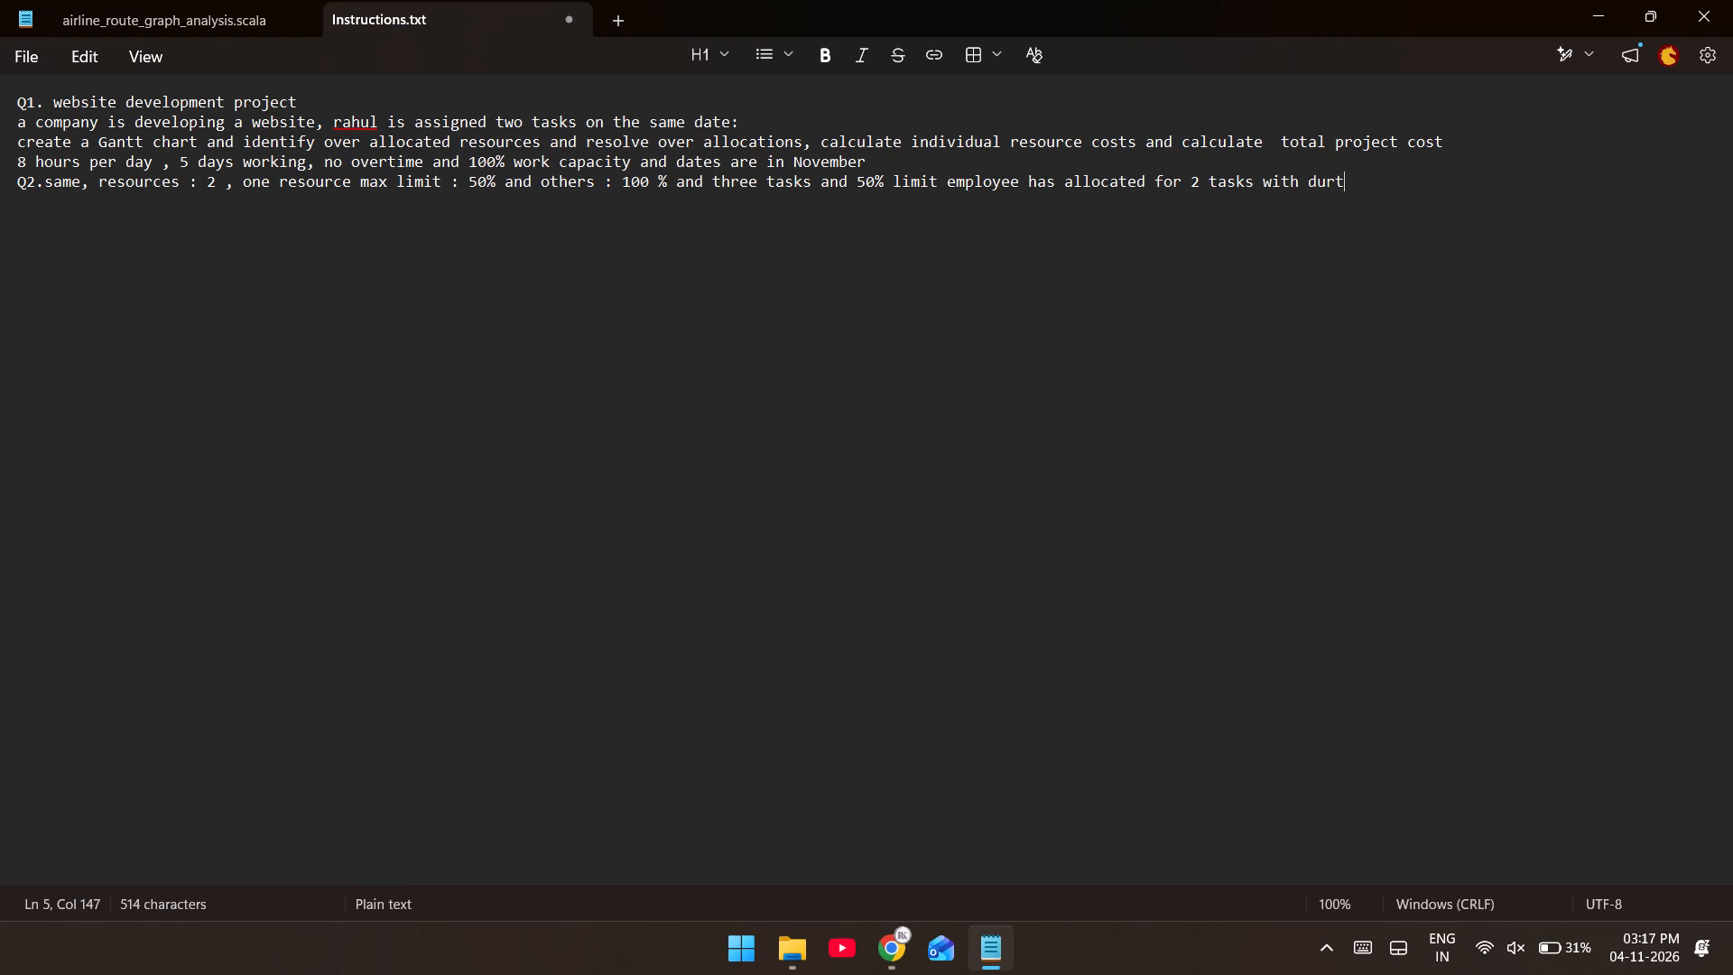
key("BackSpace")
type("ai")
key("BackSpace")
type("tion of 4 days and 3 dayas")
key("BackSpace")
key("BackSpace")
key("BackSpace")
key("s")
key("BackSpace")
type("ys")
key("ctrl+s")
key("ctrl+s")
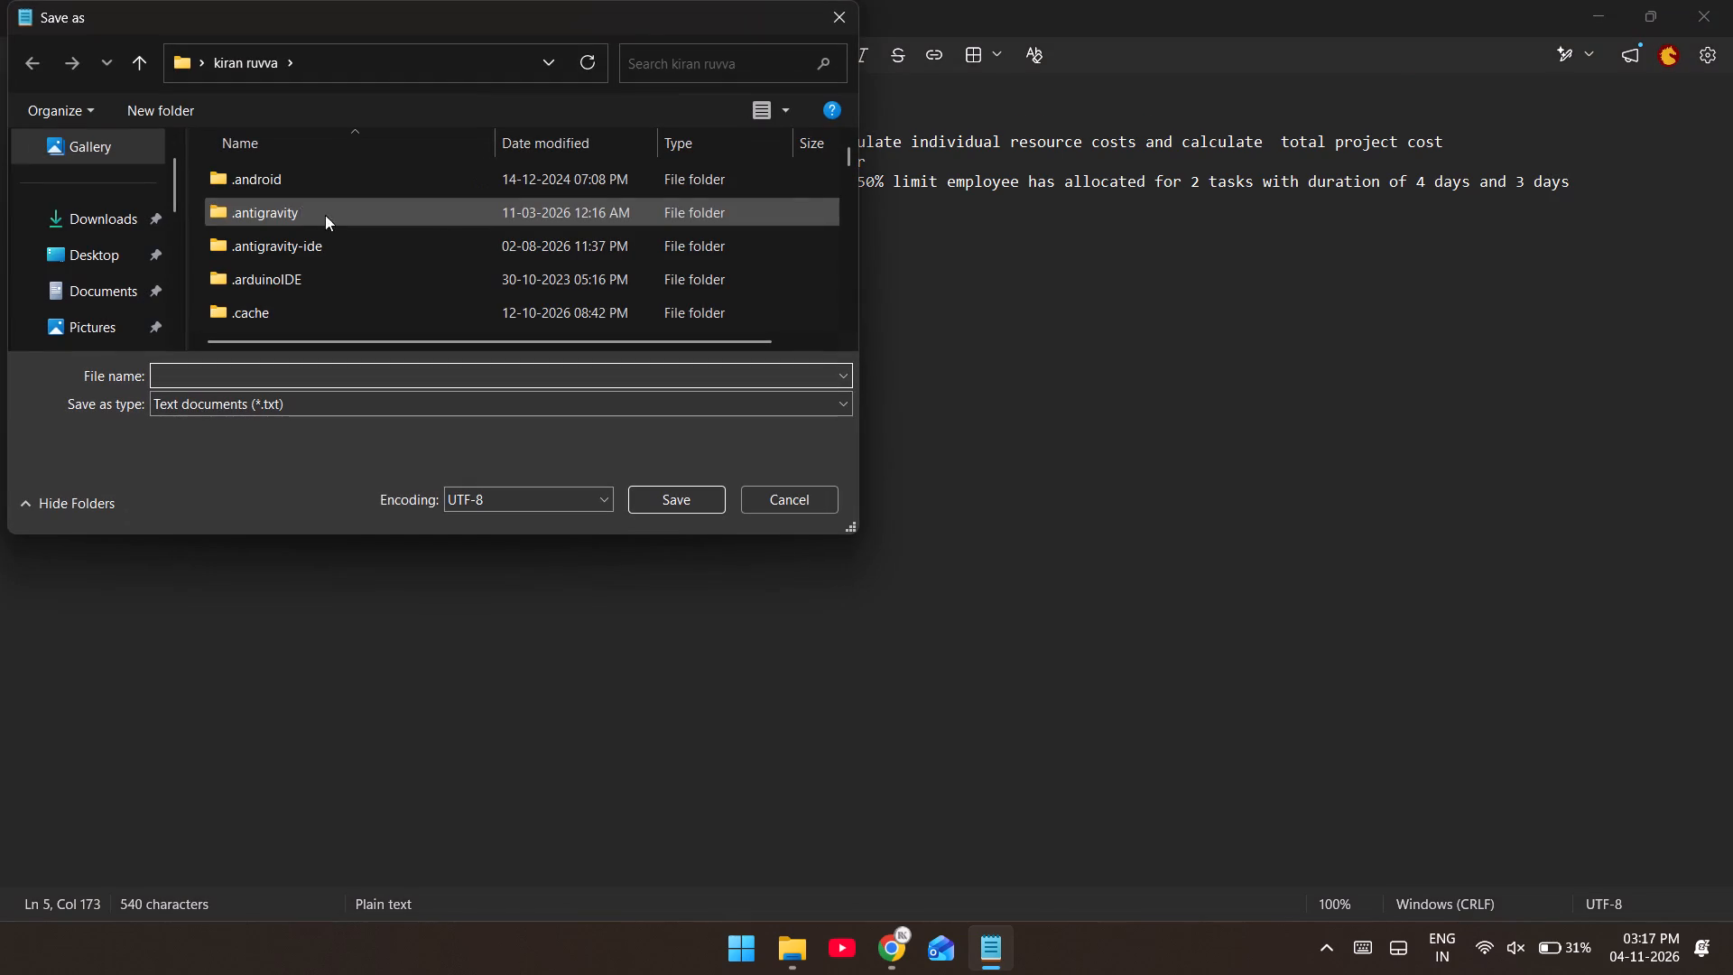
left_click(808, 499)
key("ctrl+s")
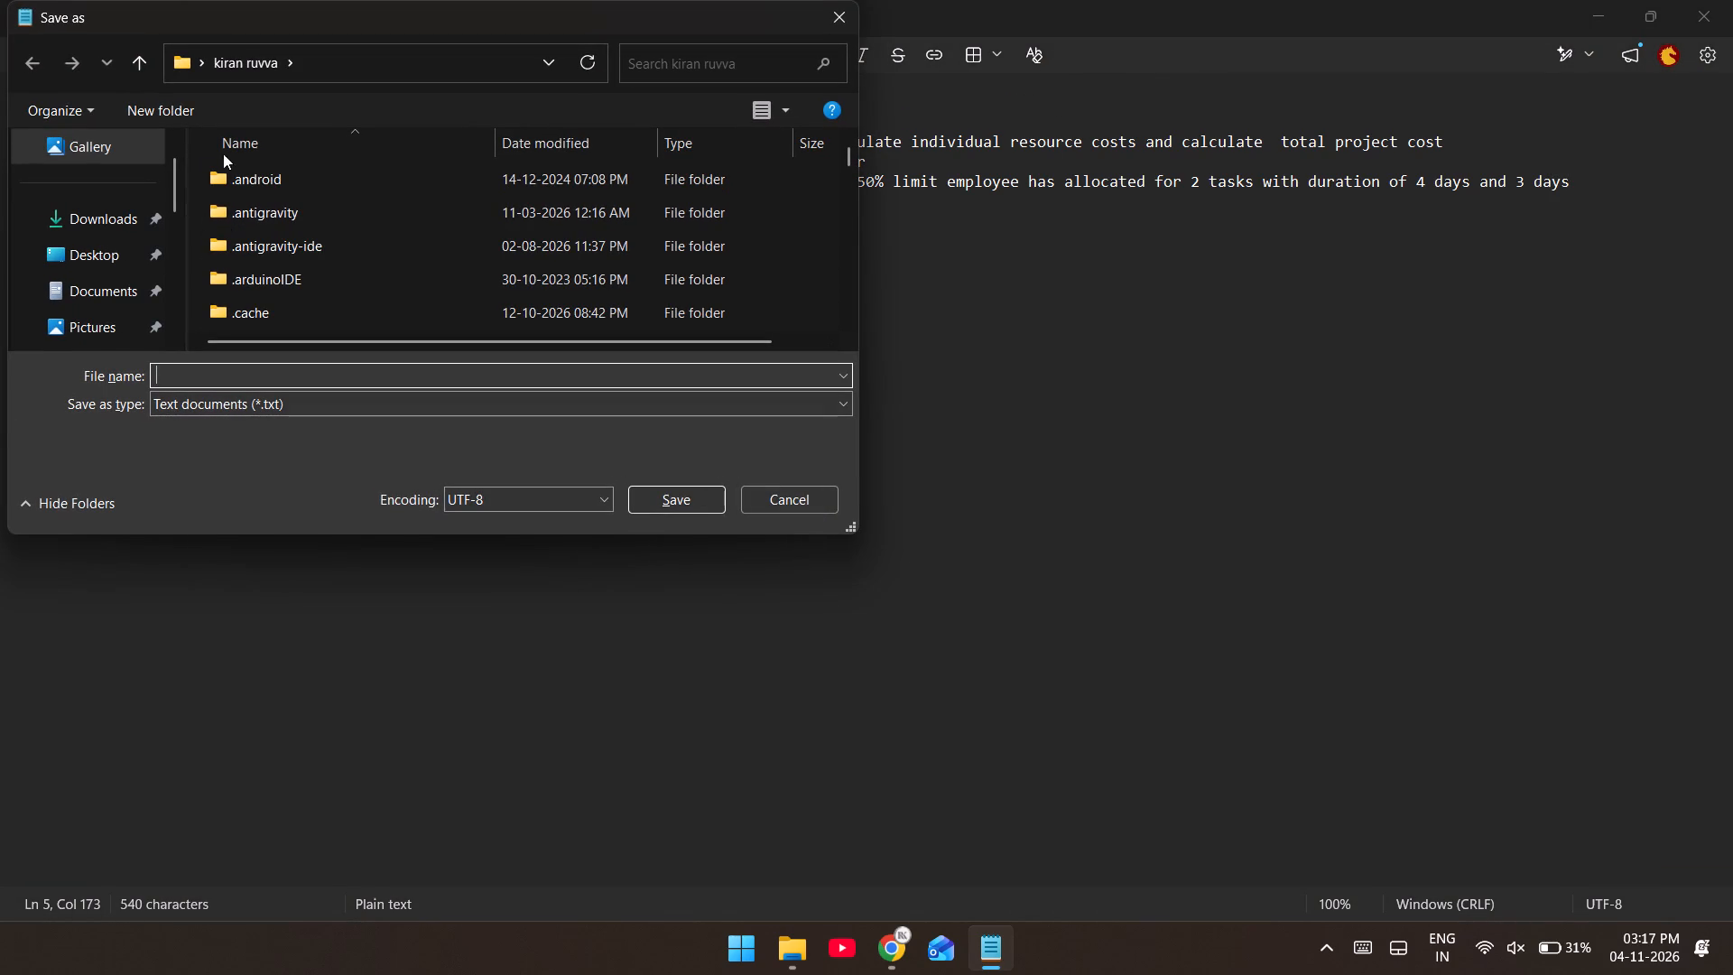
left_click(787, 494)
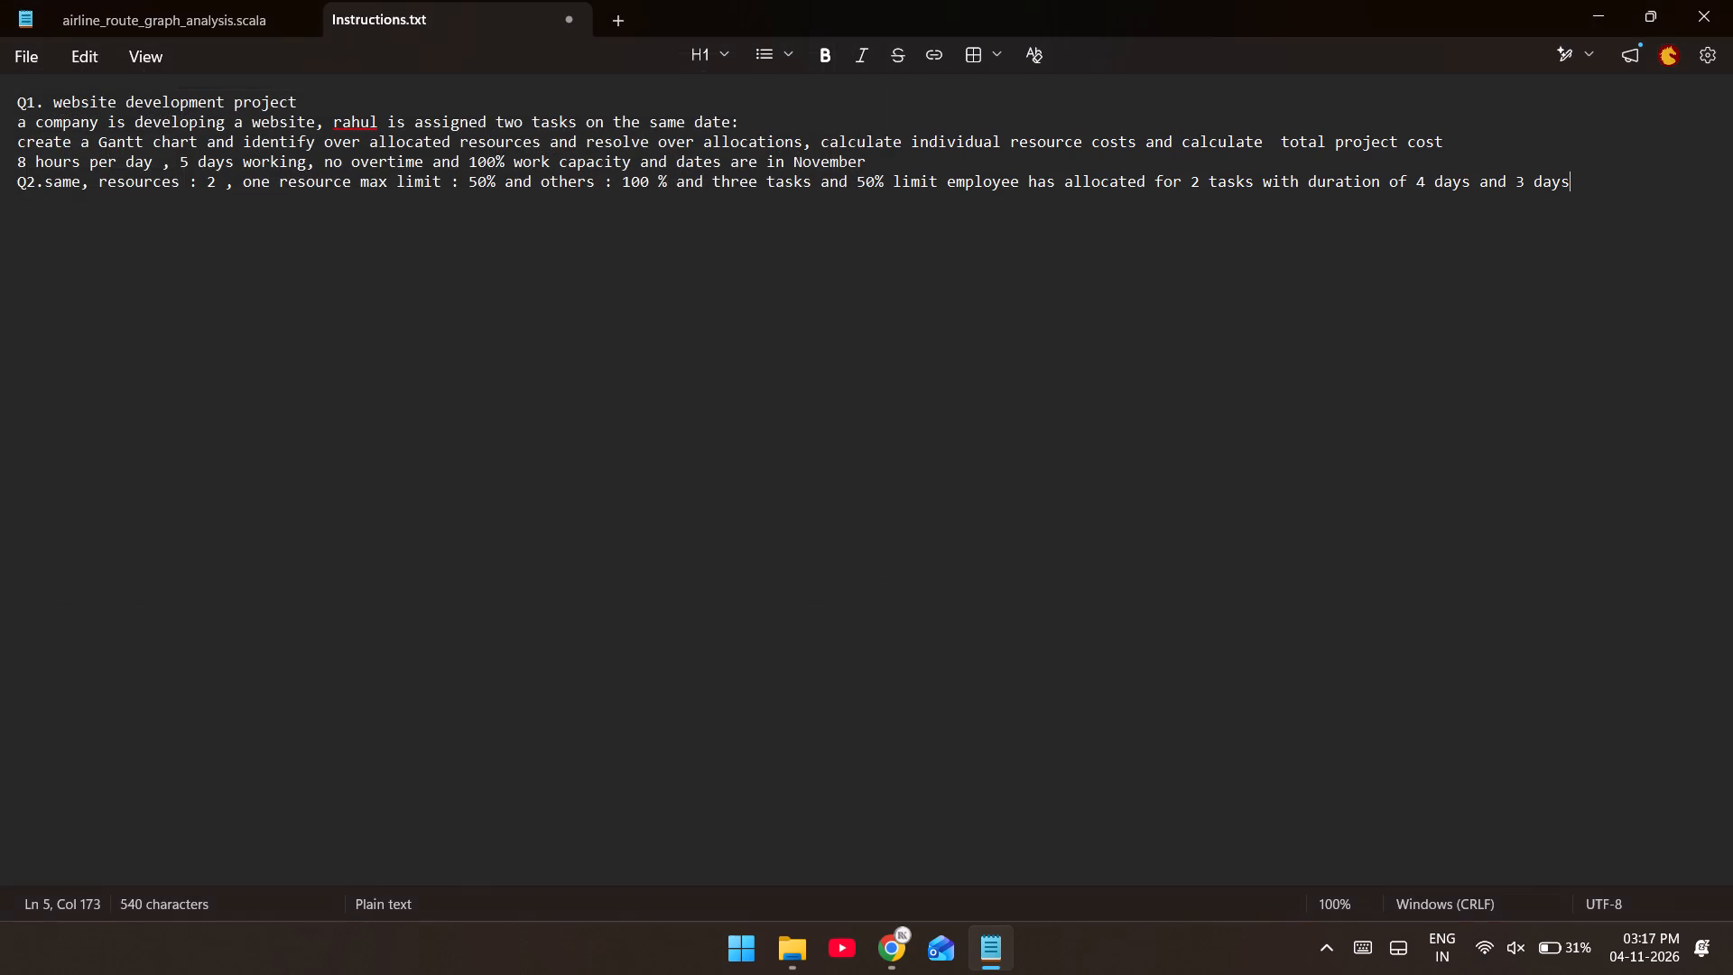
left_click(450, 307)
Bring up airline_route_graph_analysis.scala, look through it to the end, and close it.
left_click(249, 12)
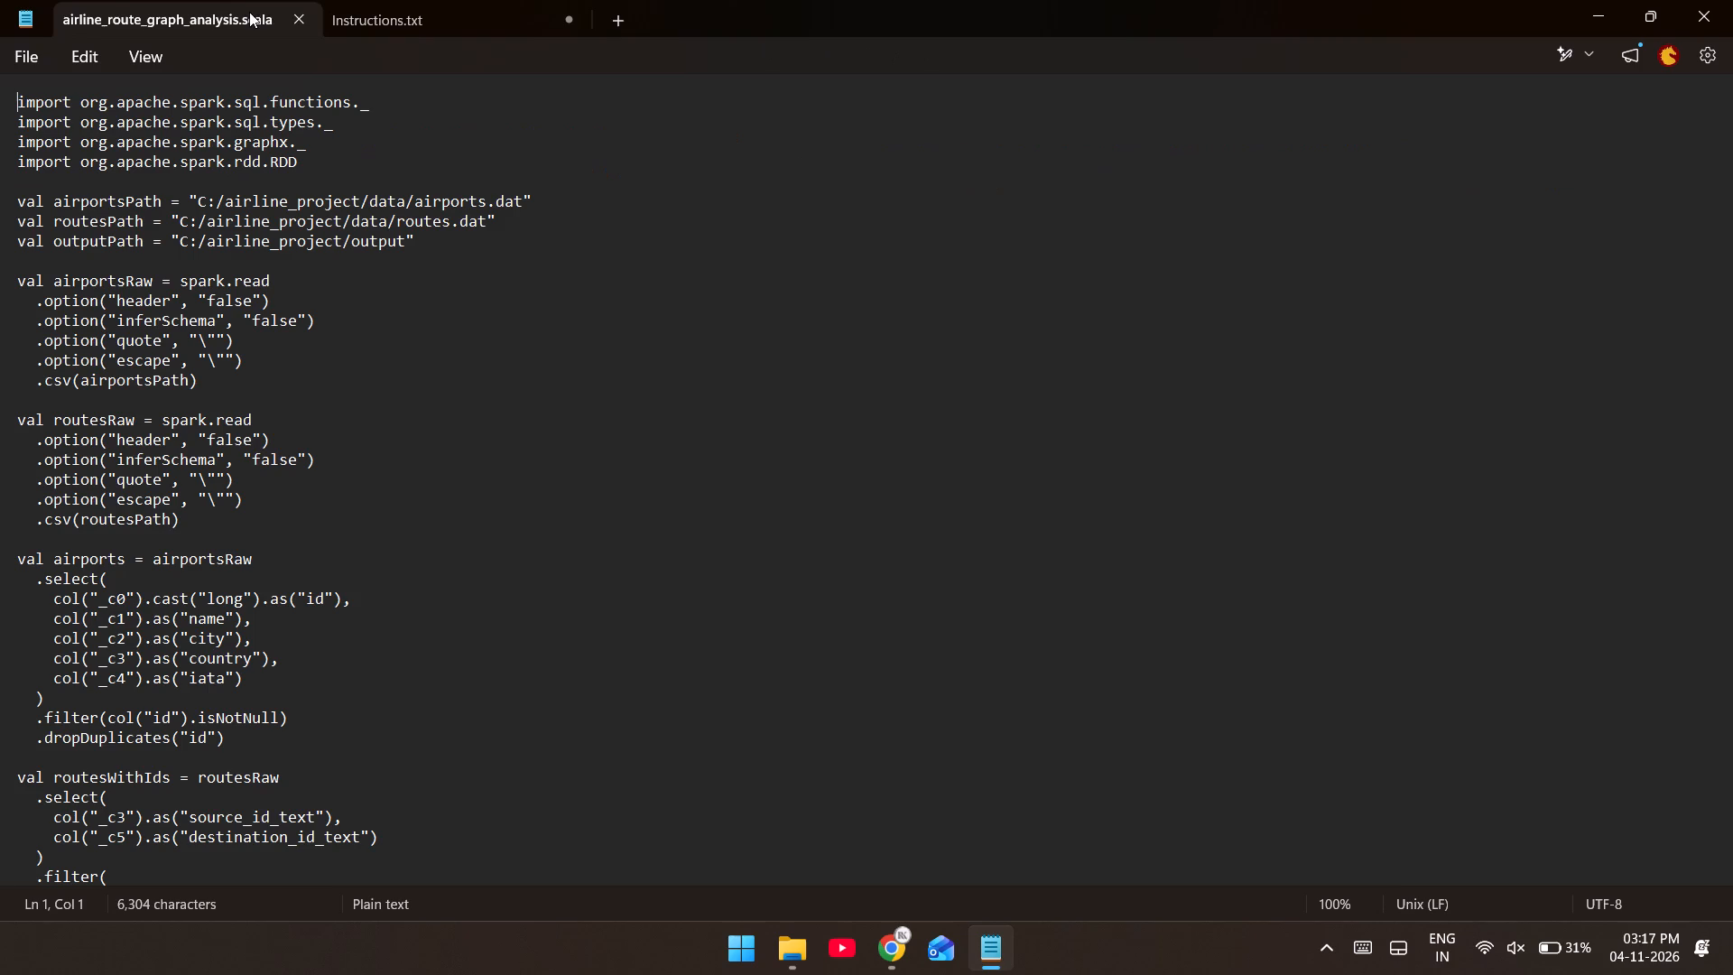
scroll(337, 247, "down", 6)
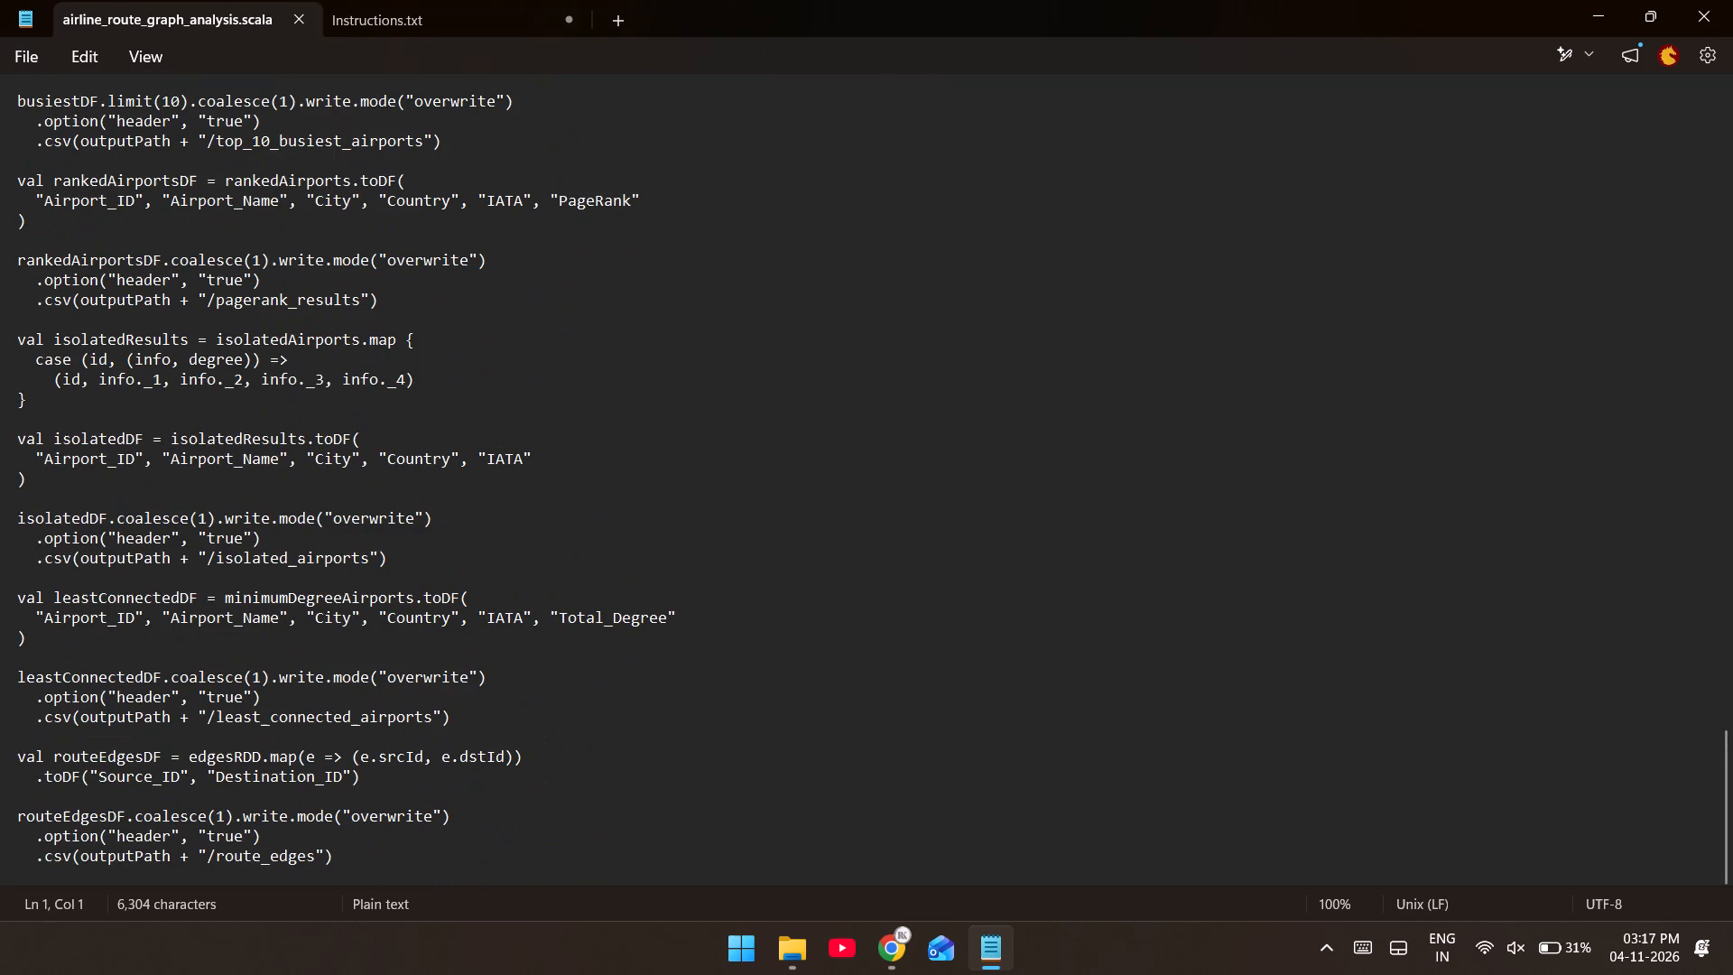
left_click(300, 22)
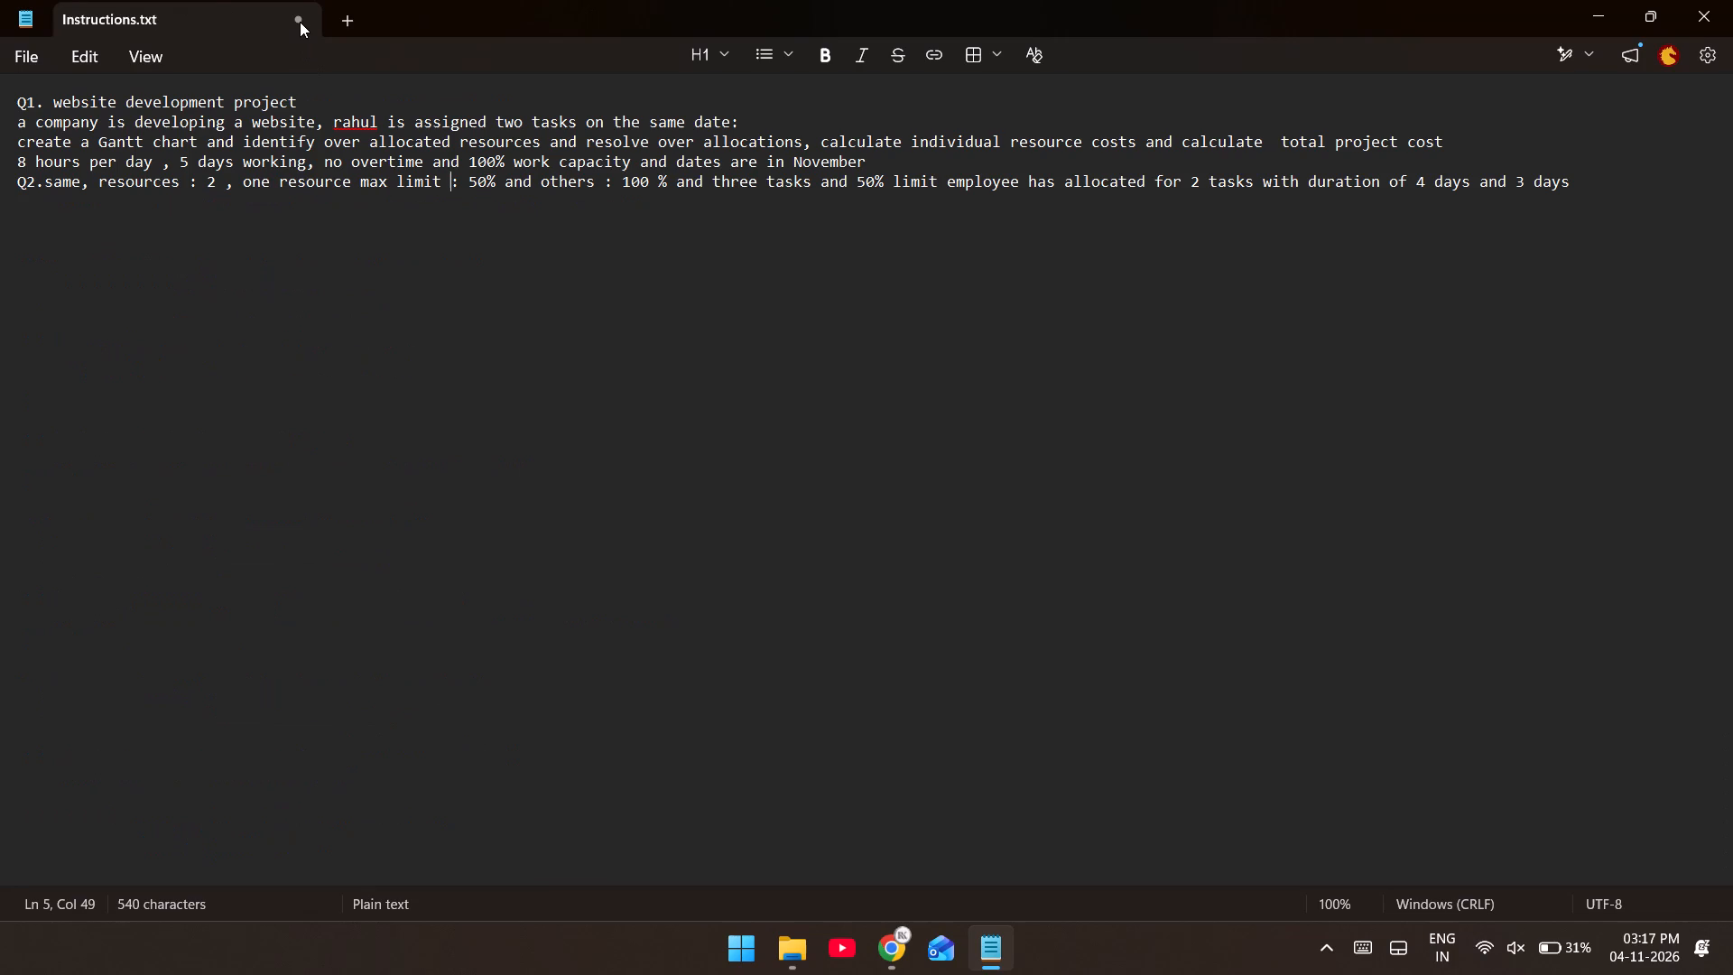
Save the instructions as Instructions.txt in Documents > Project Managment Lab > Lab Tasks, replacing the existing file.
left_click(227, 203)
key("ctrl+s")
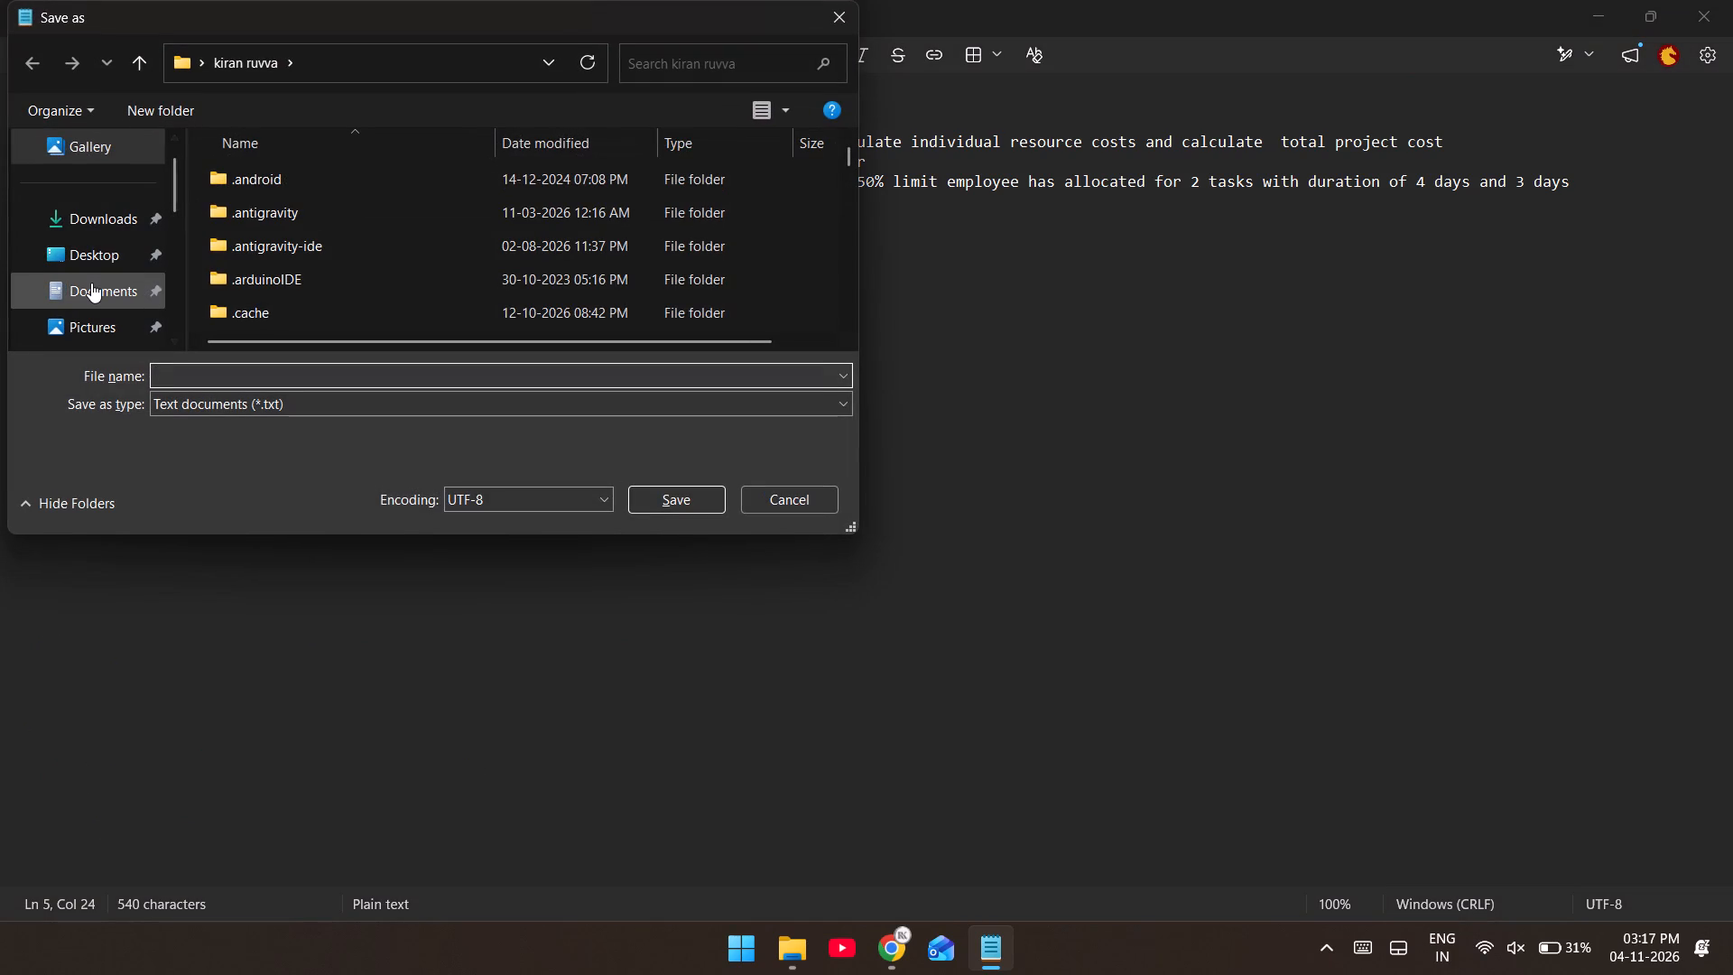
left_click(91, 283)
scroll(283, 226, "down", 2)
left_click(264, 187)
key("Return")
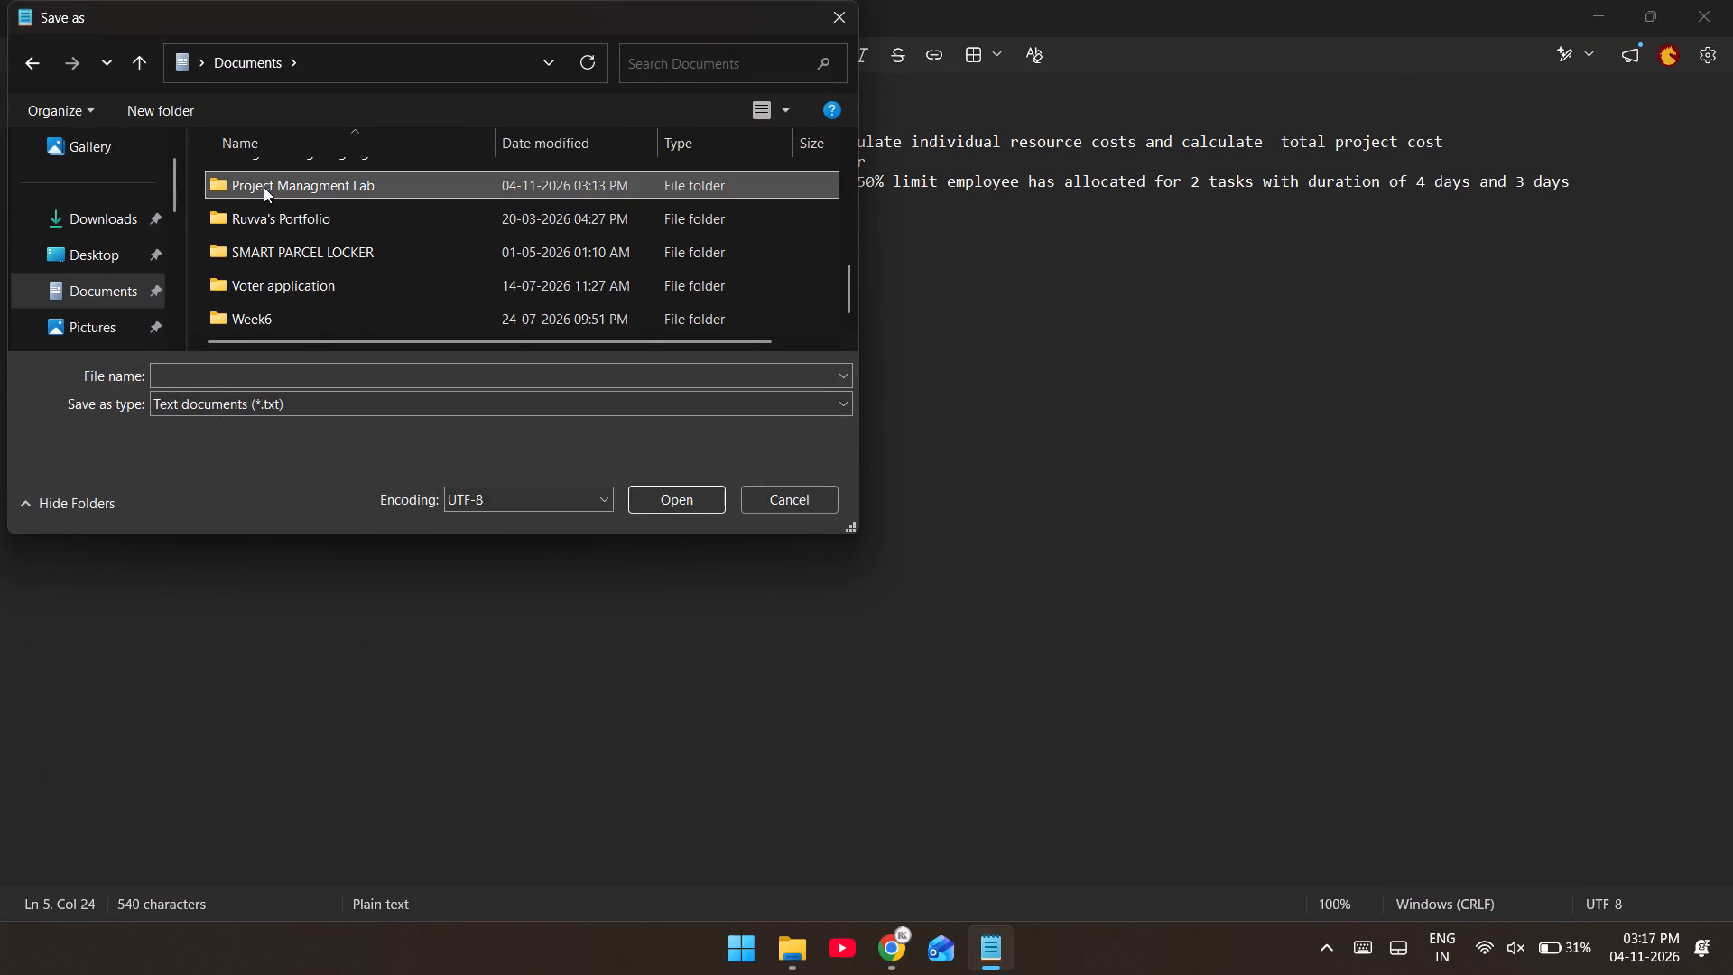
left_click(274, 248)
key("Return")
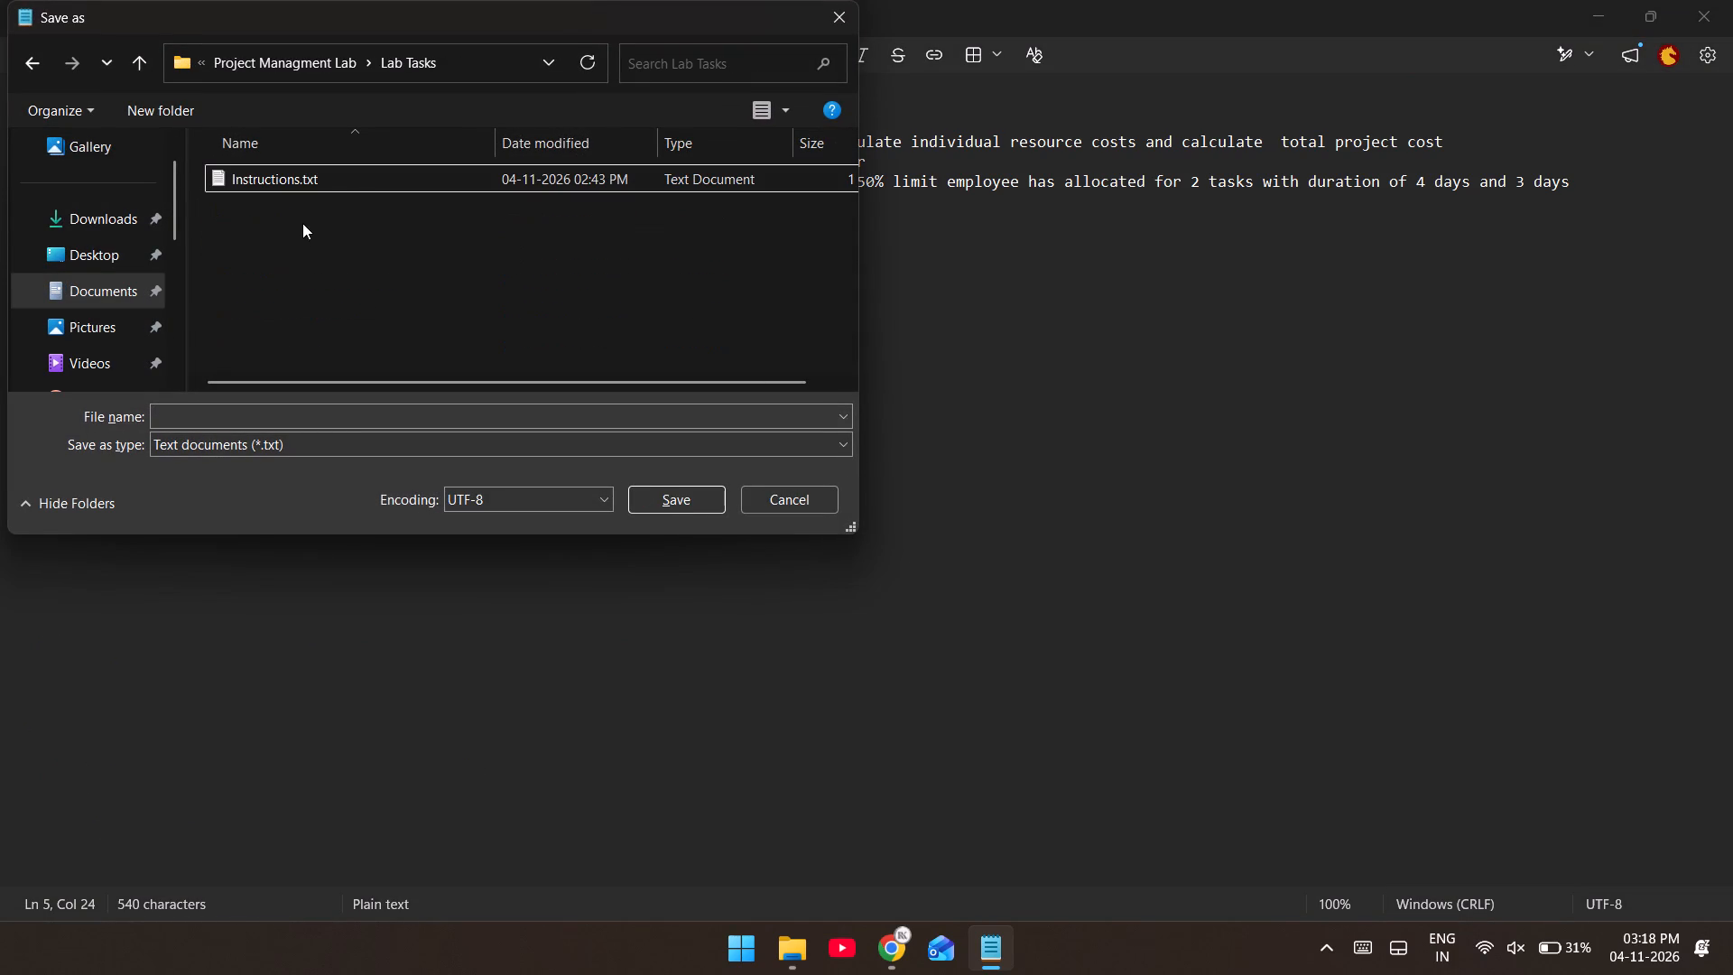
left_click(340, 168)
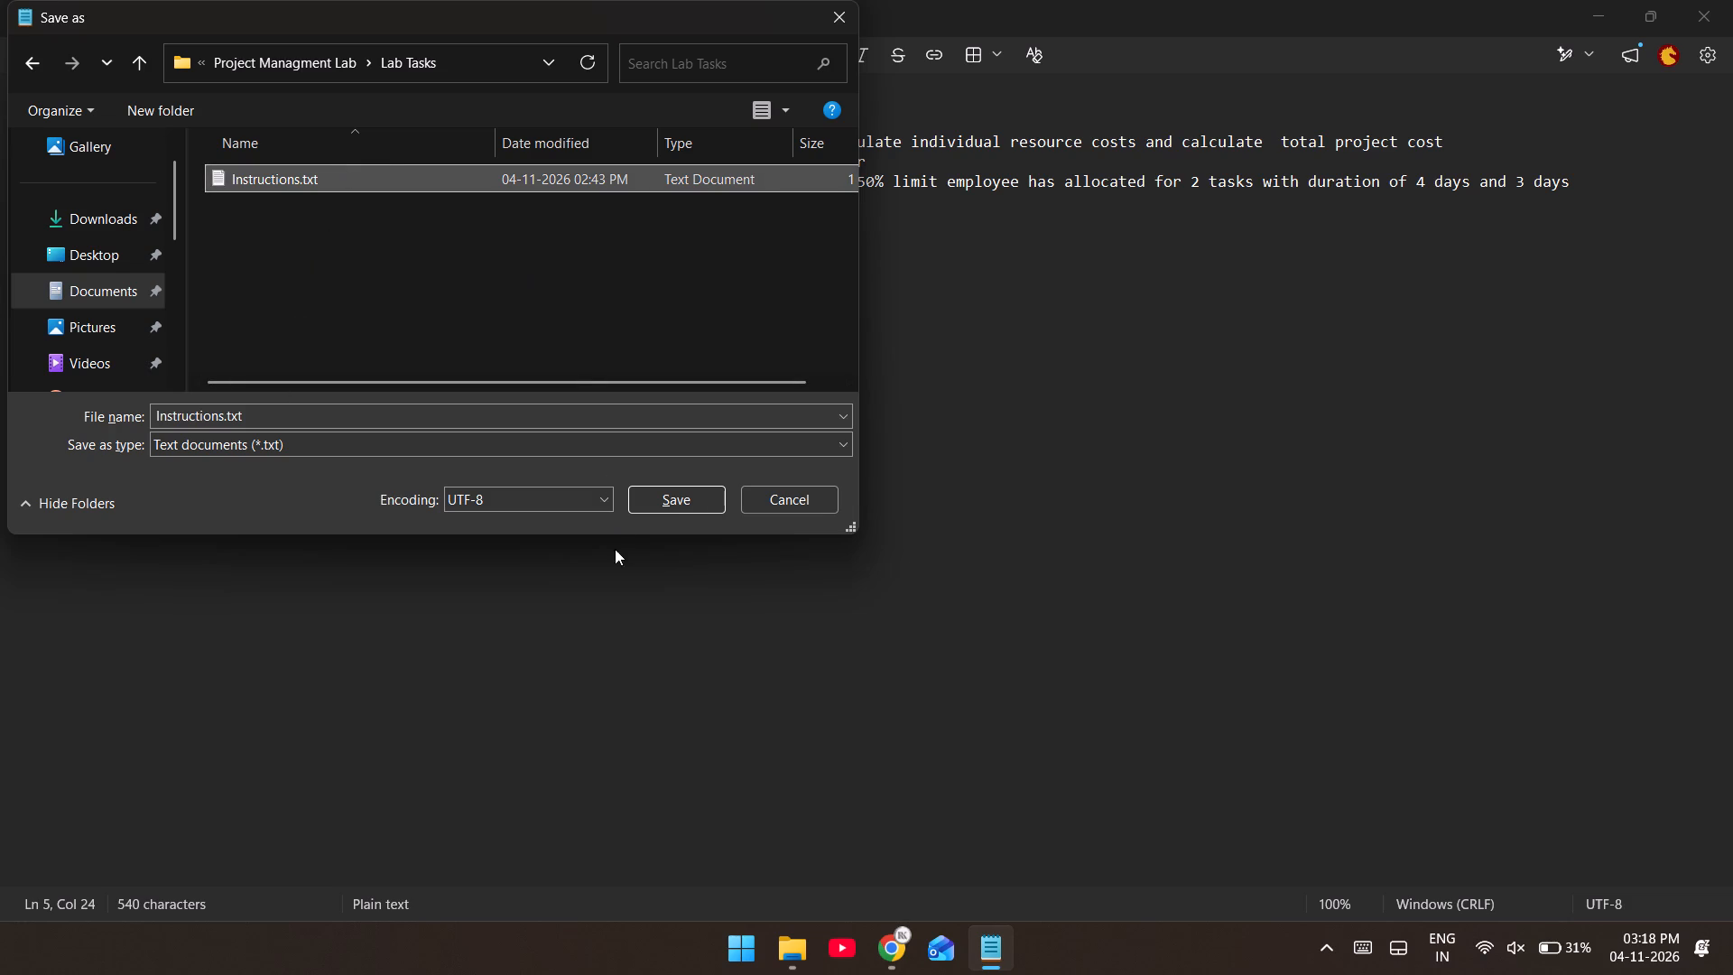
left_click(685, 505)
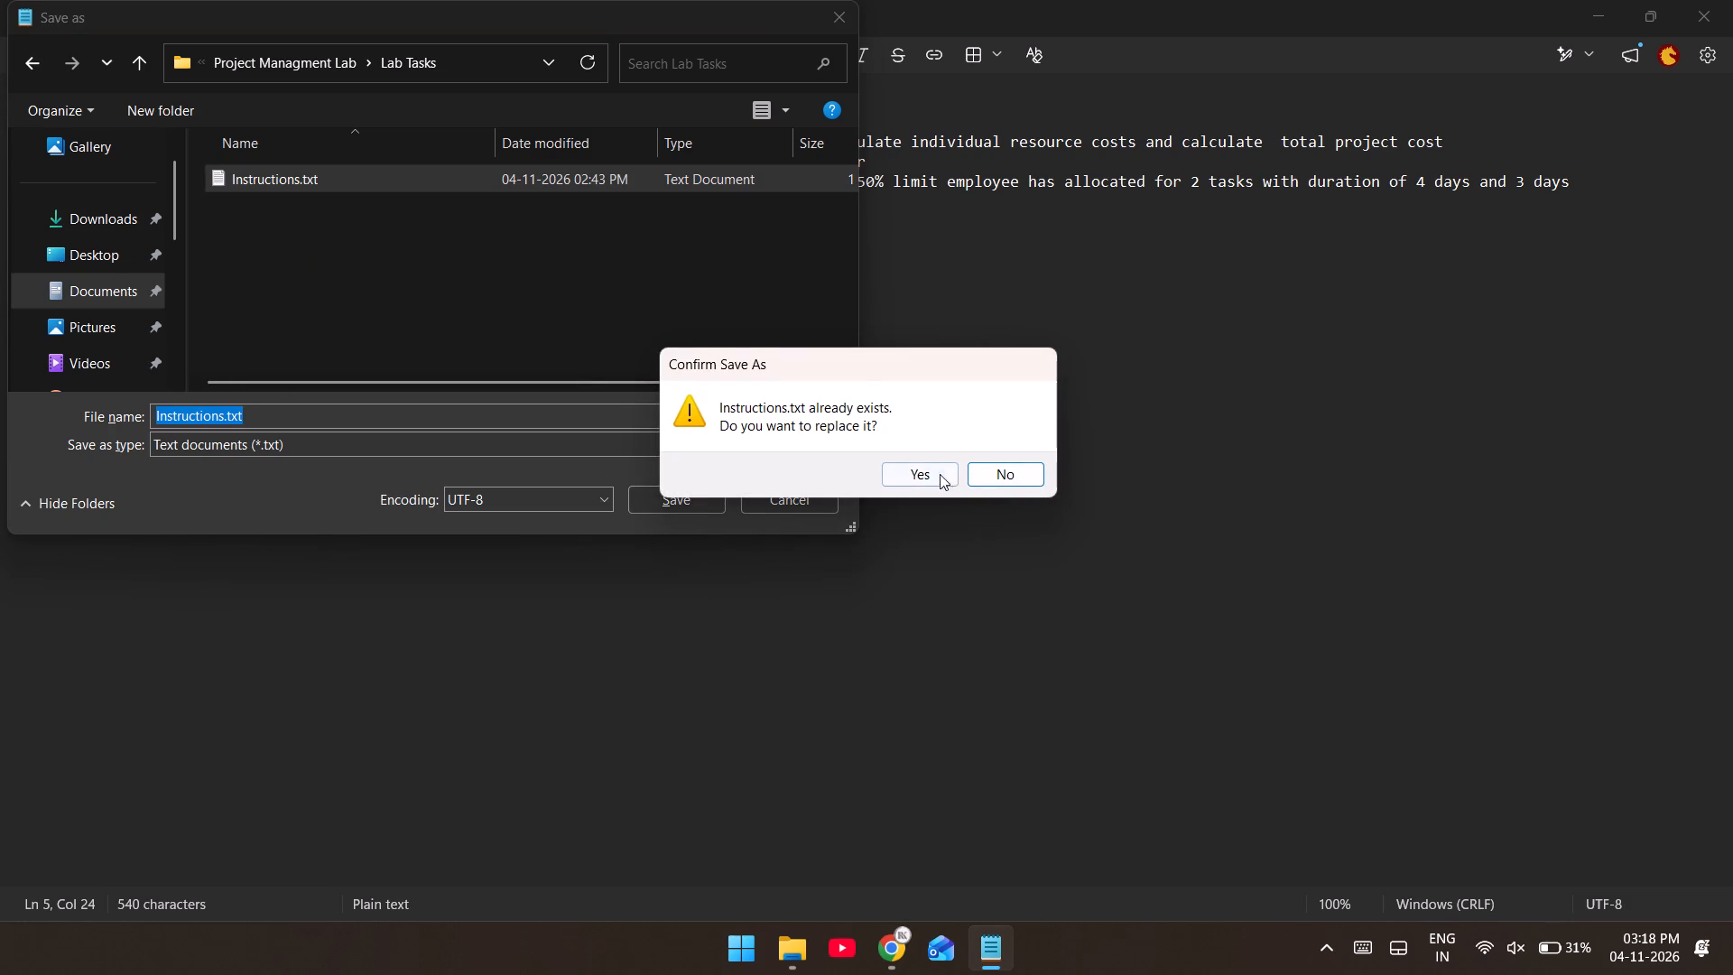
left_click(945, 472)
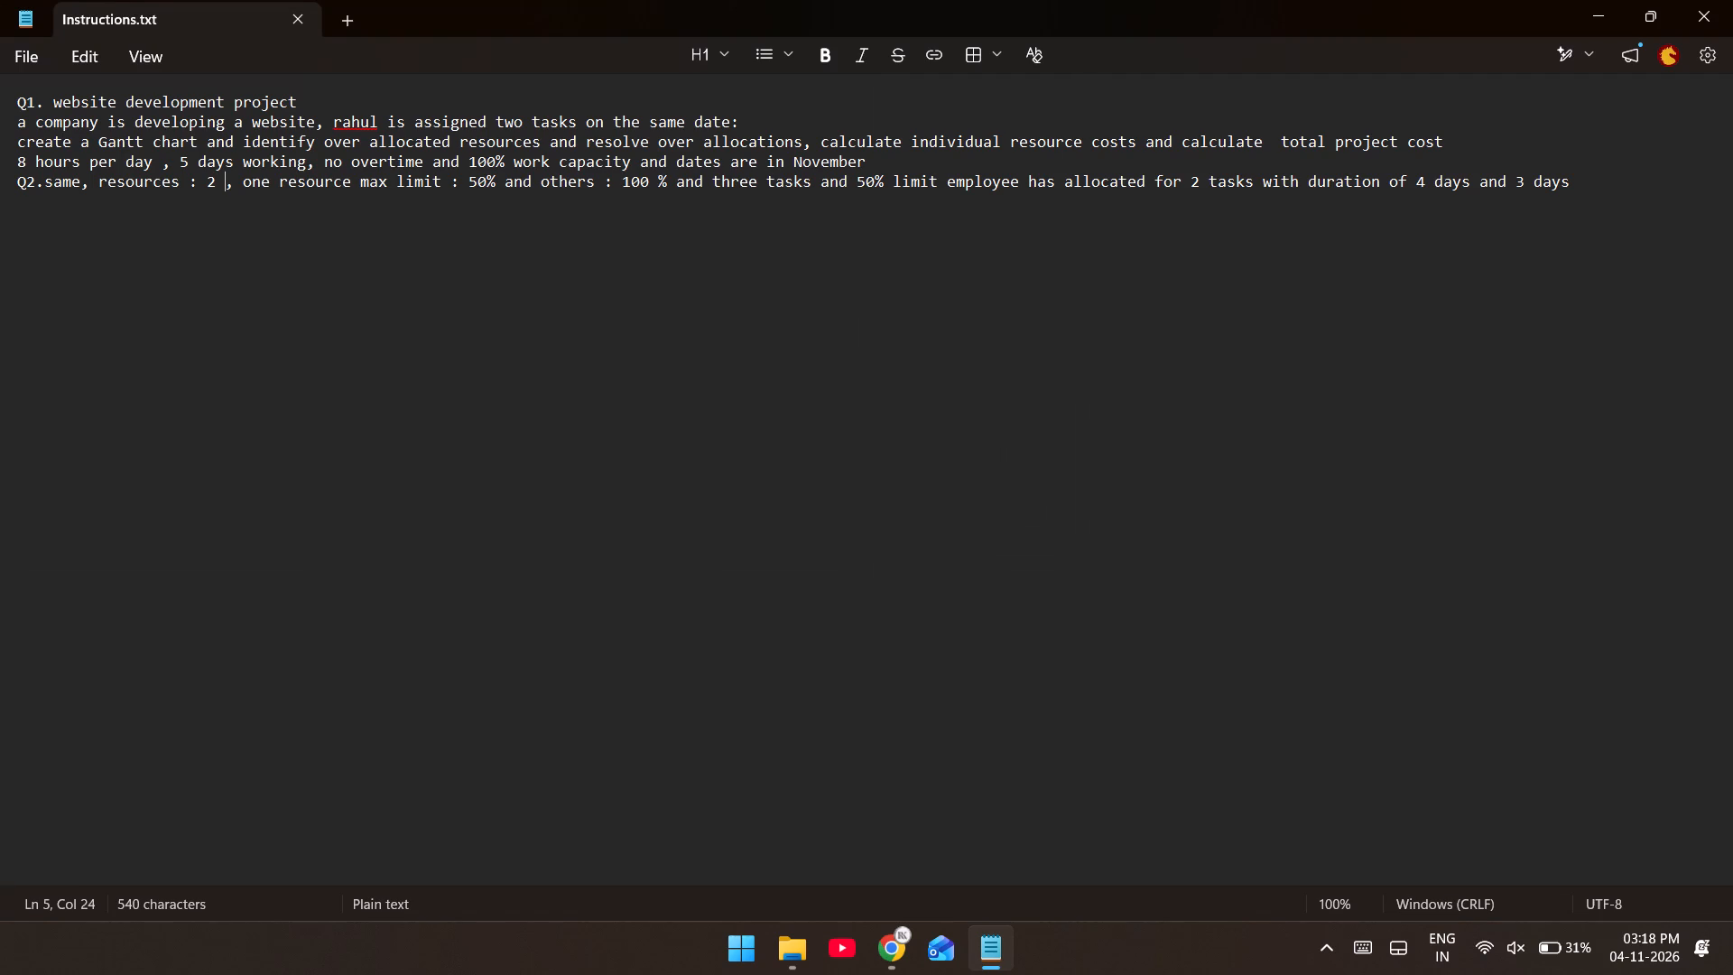
Close the open Notepad, Google Chrome and File Explorer windows.
key("alt+F4")
key("alt+F4")
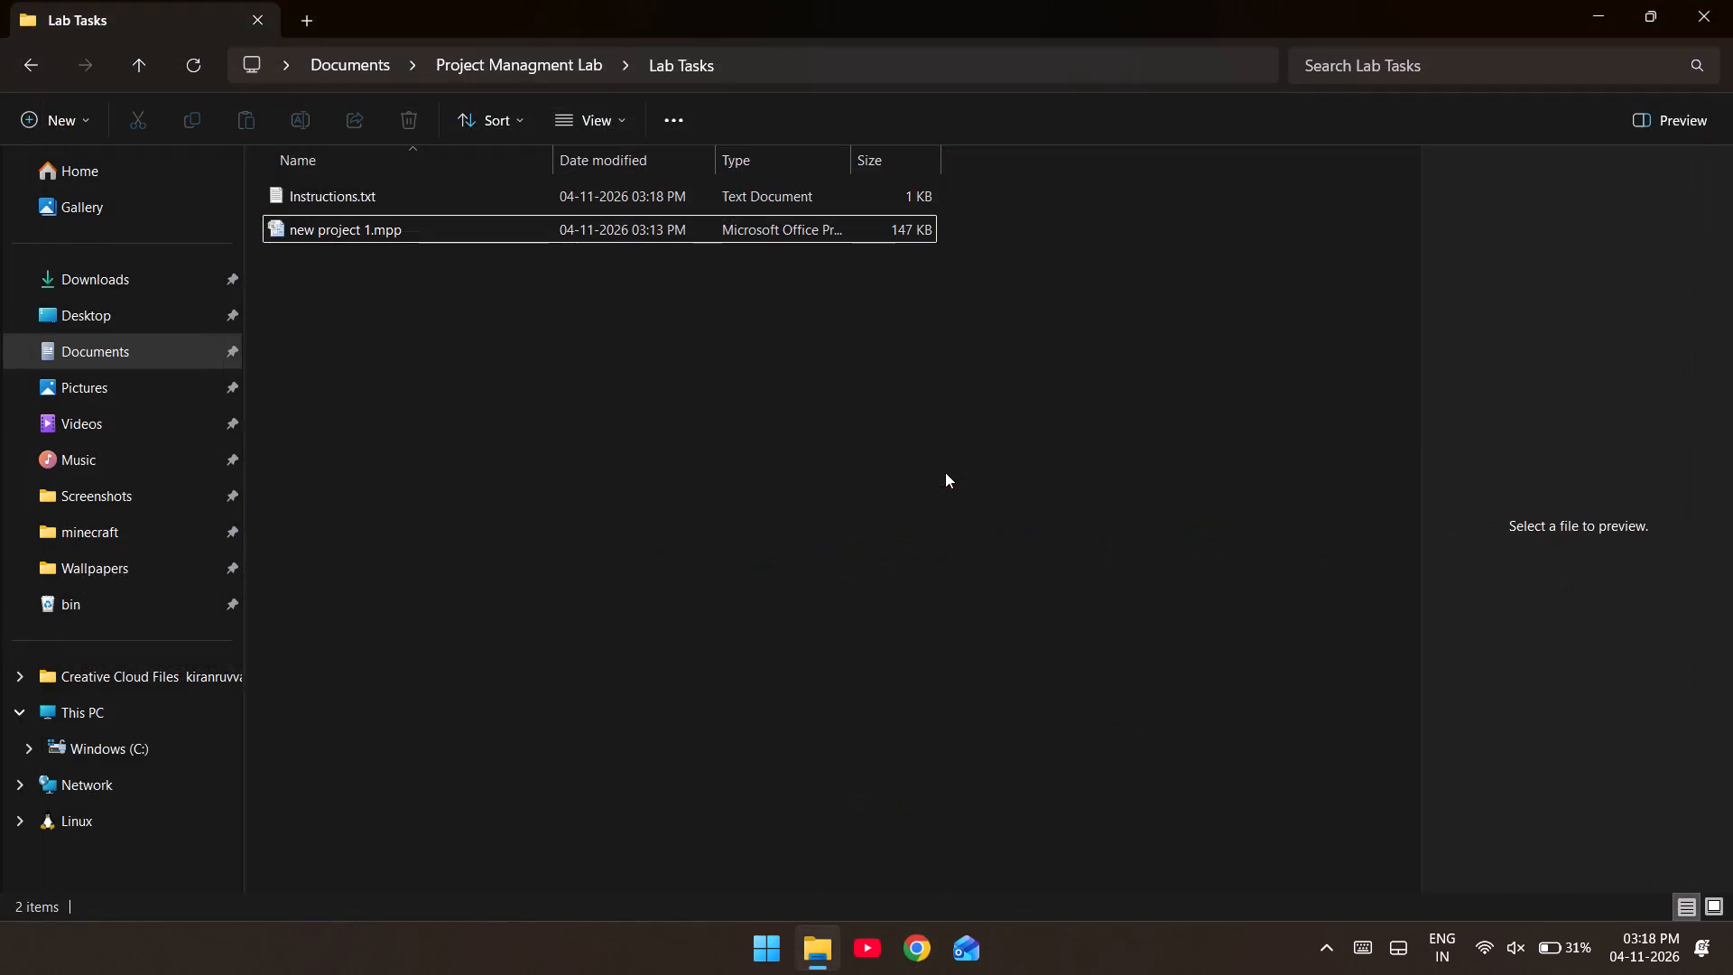
key("alt+F4")
Open the Shut Down Windows dialog from the desktop.
key("alt+F4")
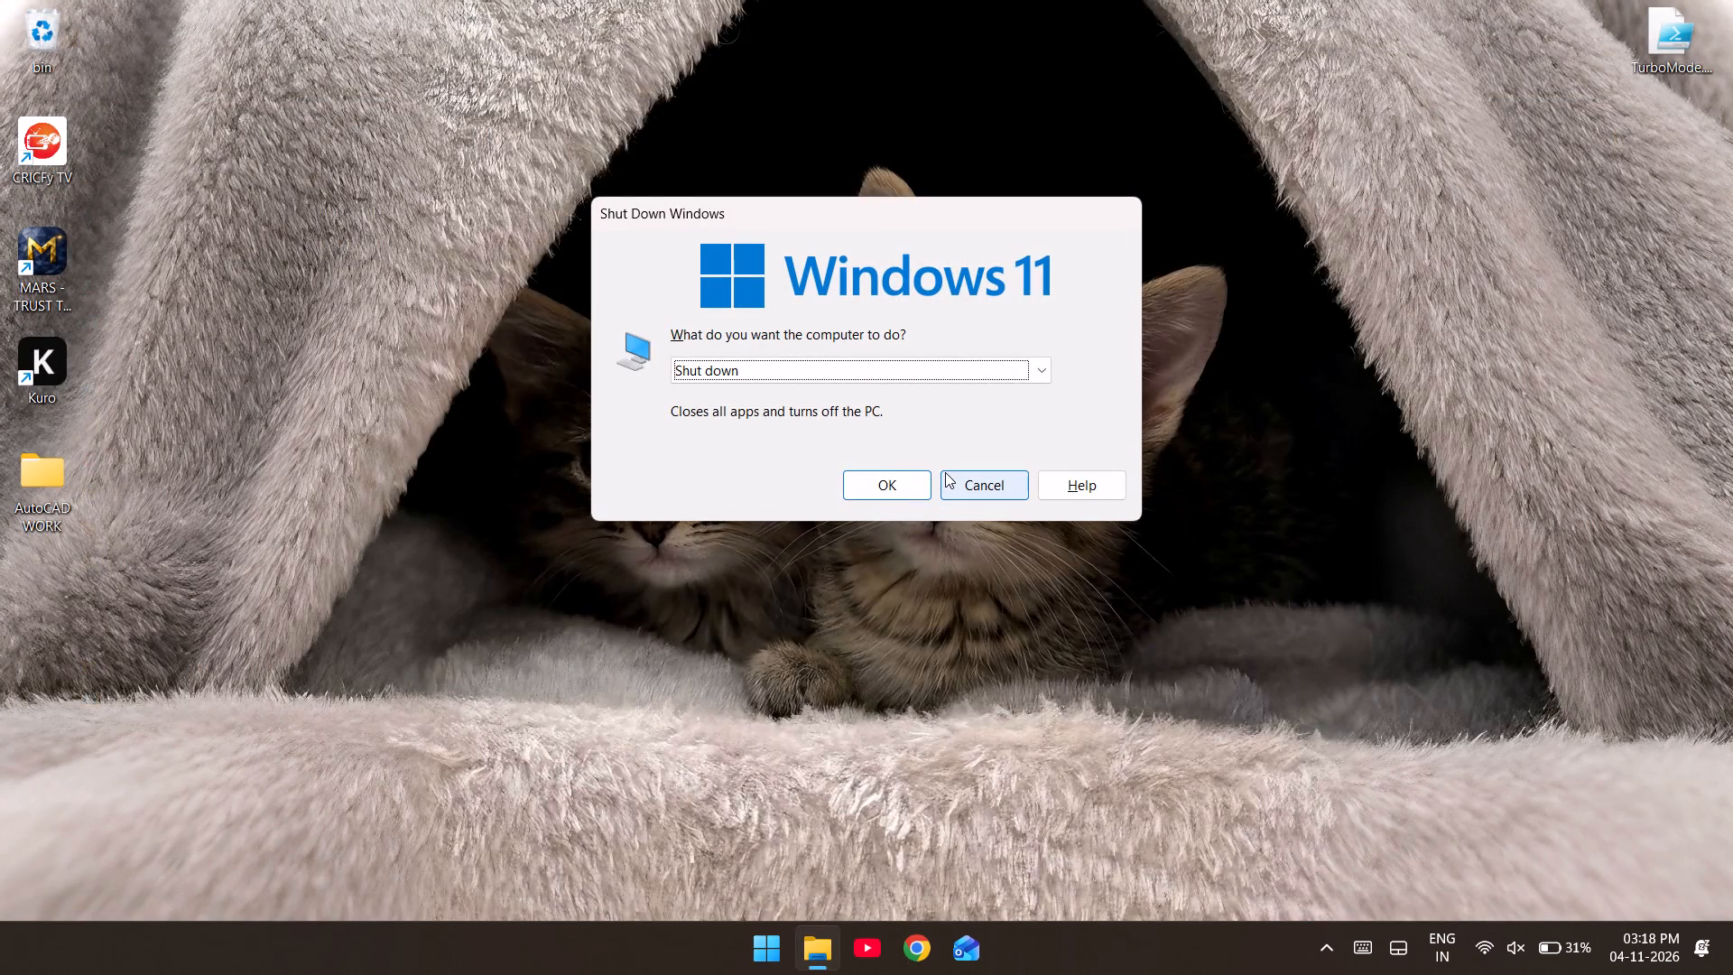